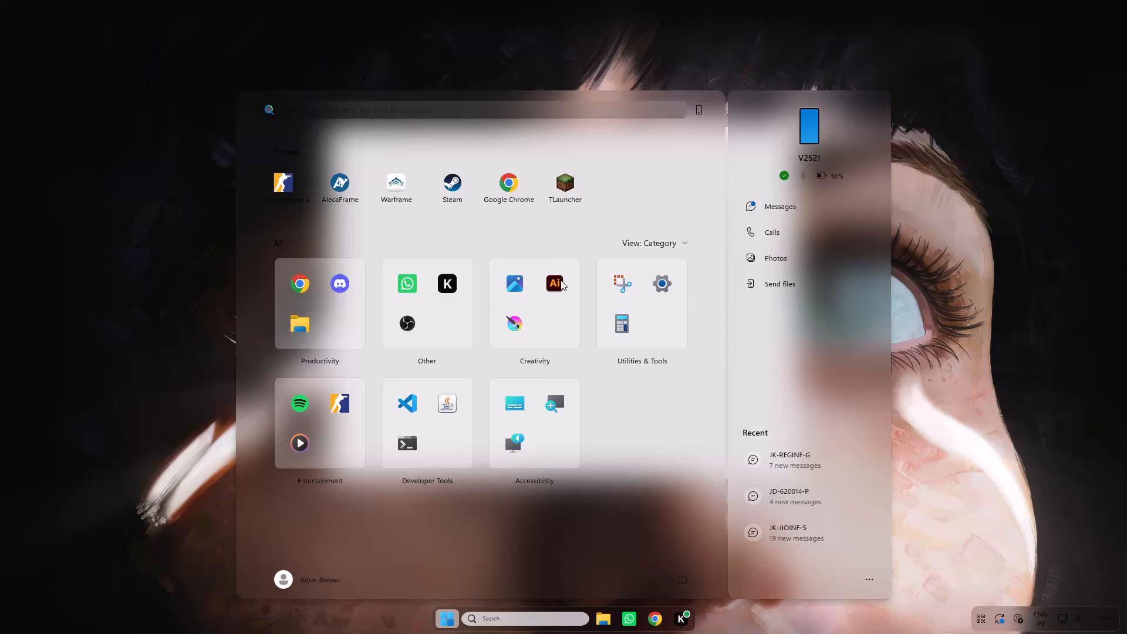
Launch Adobe Illustrator and open the recent file devio.ai.
left_click(561, 280)
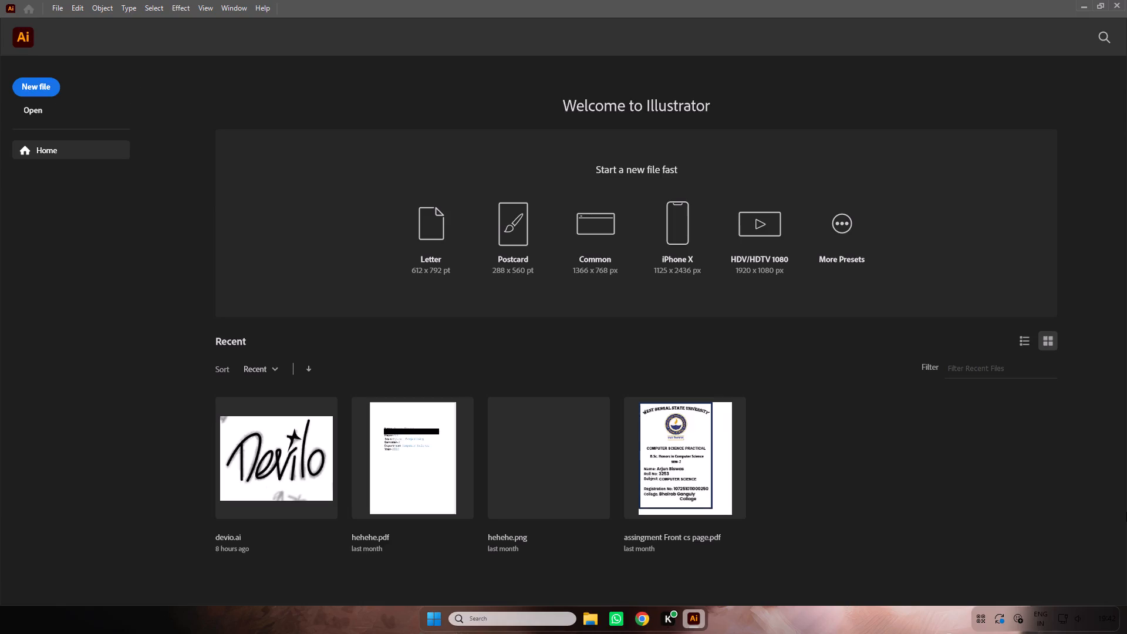
left_click(268, 433)
double_click(268, 432)
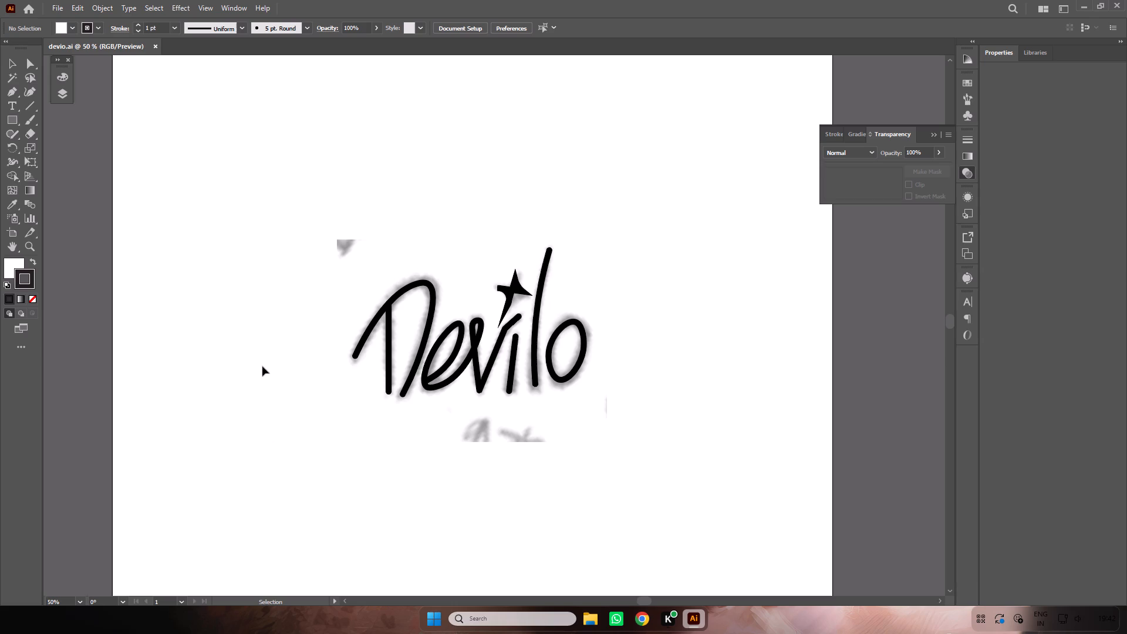
Set the corner style of the star's stroke above the i to Round Join.
key("ctrl+equal")
key("ctrl+equal")
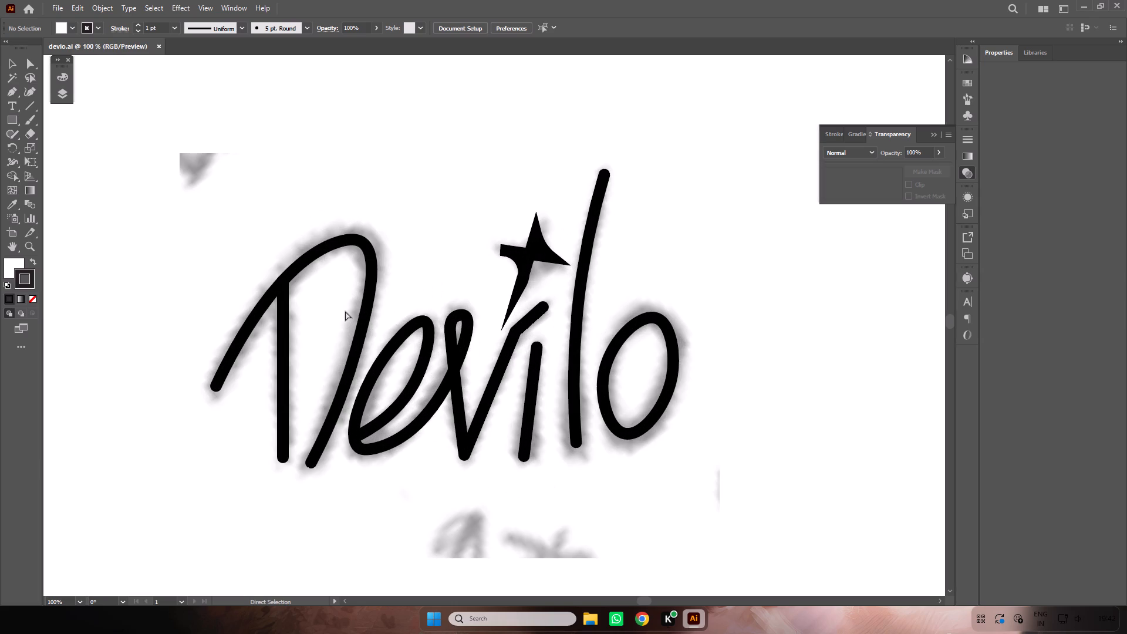
key("space")
left_click_drag(430, 228, 447, 205)
key("v")
double_click(546, 225)
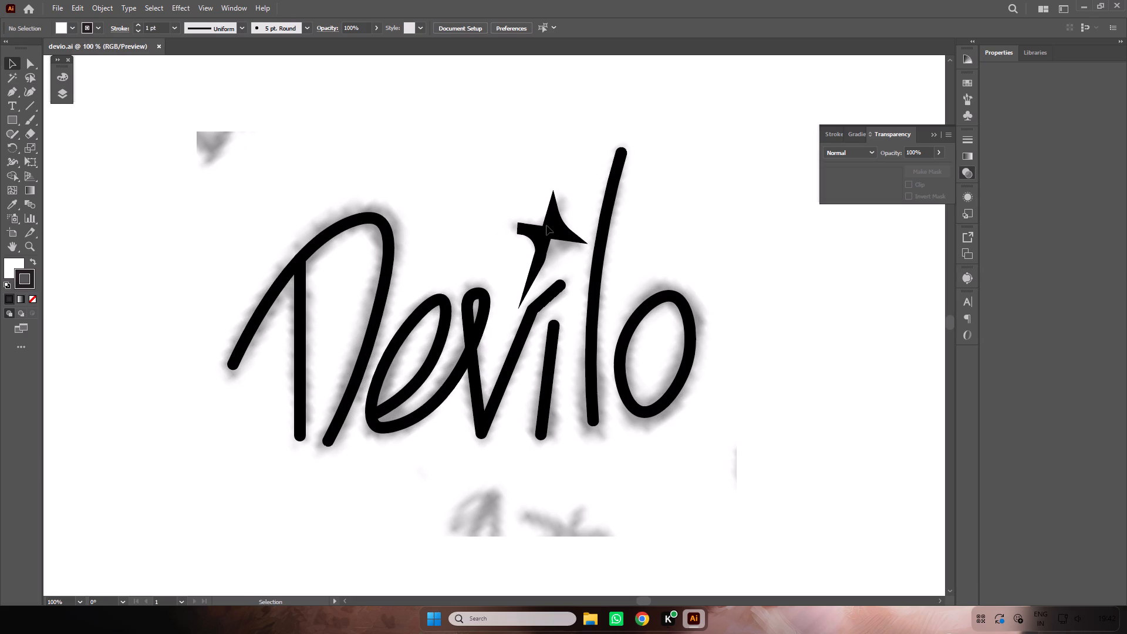
left_click(544, 237)
left_click(549, 230)
right_click(546, 230)
left_click(546, 230)
right_click(546, 230)
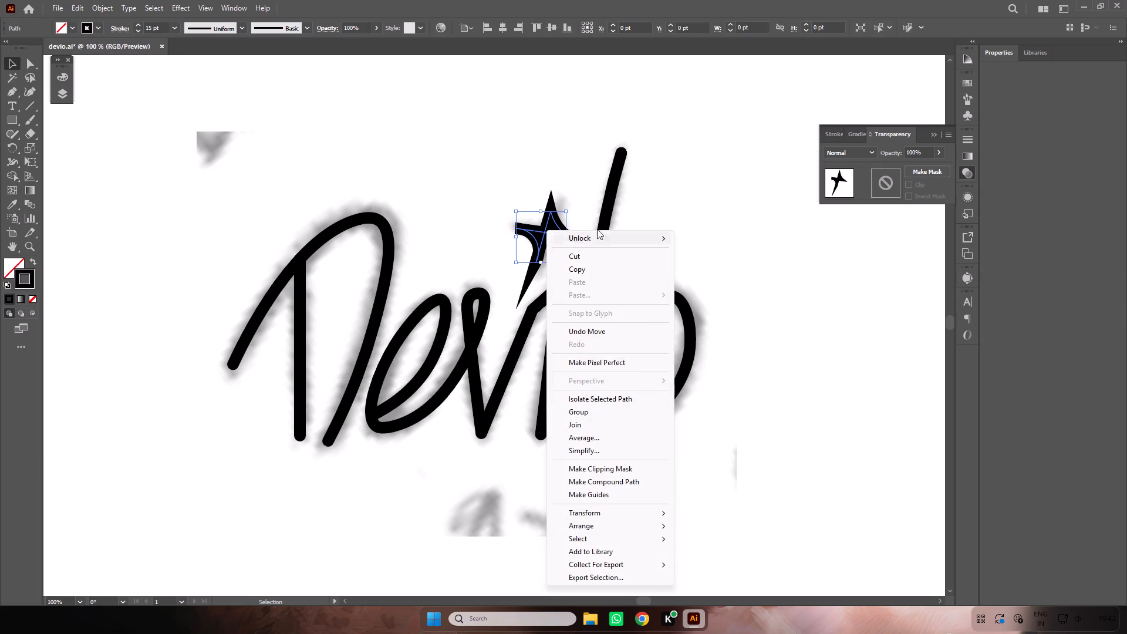
left_click(613, 211)
key("ctrl+x")
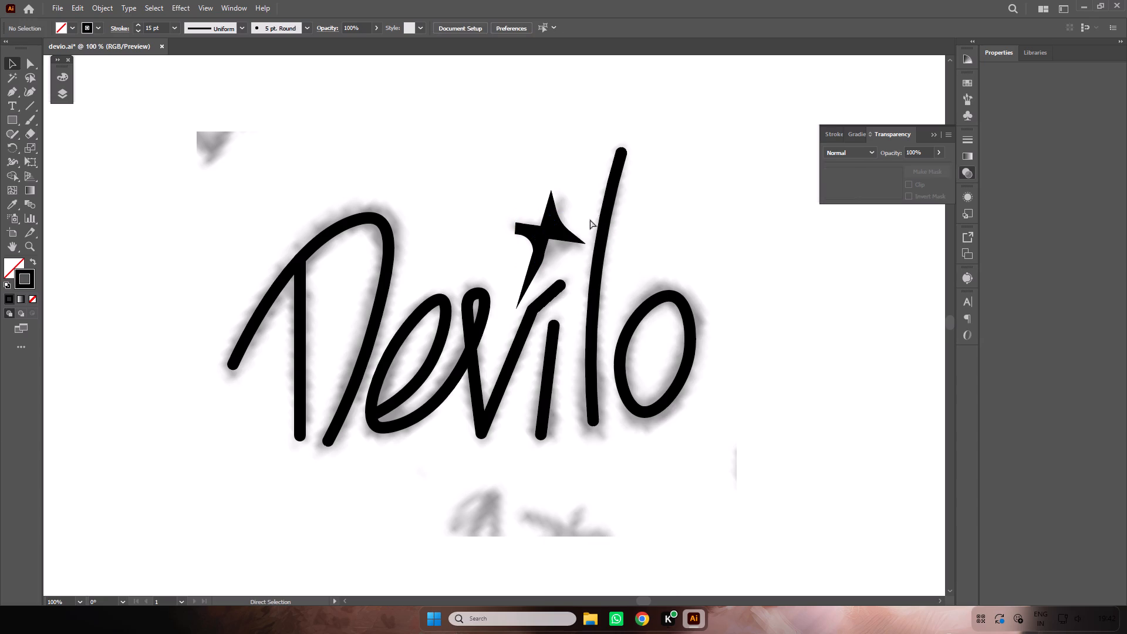
key("ctrl+z")
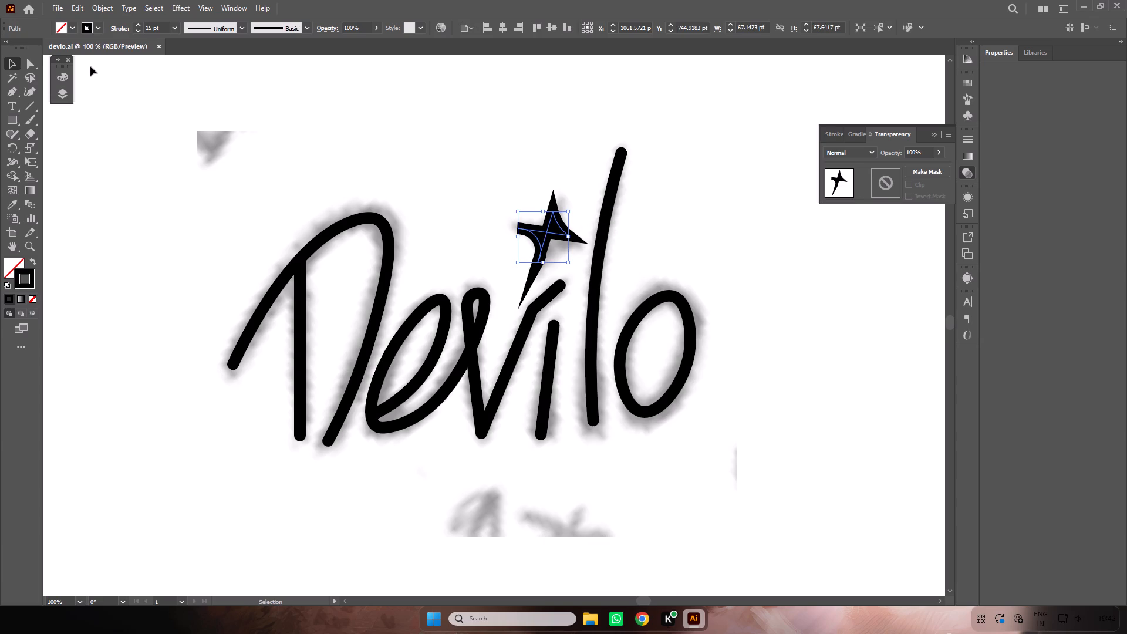
left_click(124, 26)
double_click(62, 74)
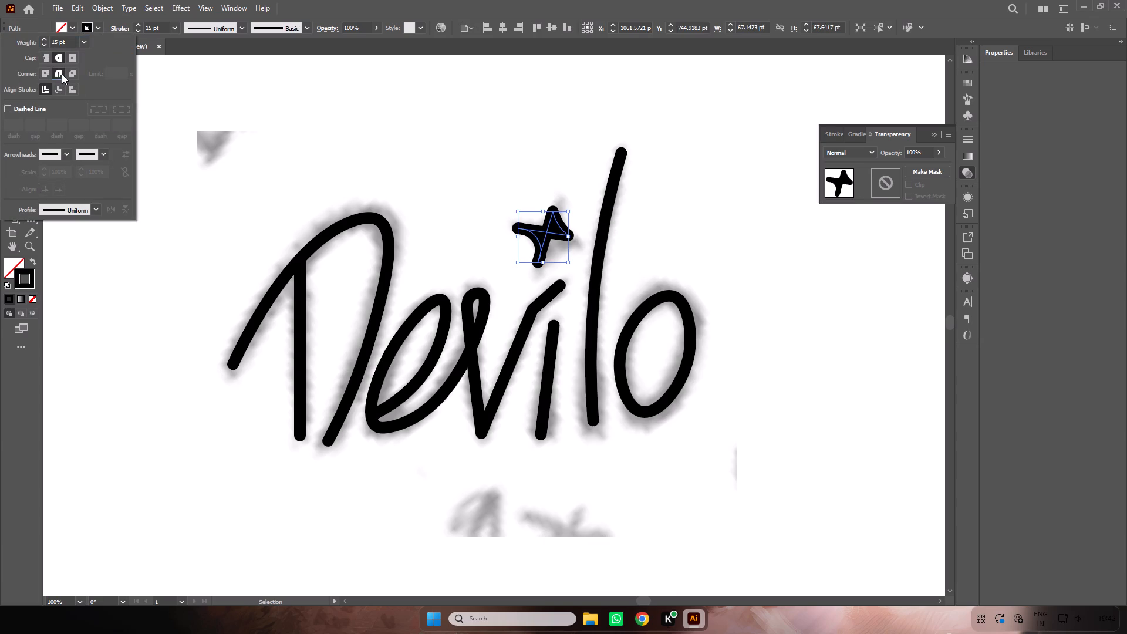
left_click(429, 114, "ctrl")
left_click(469, 140, "ctrl")
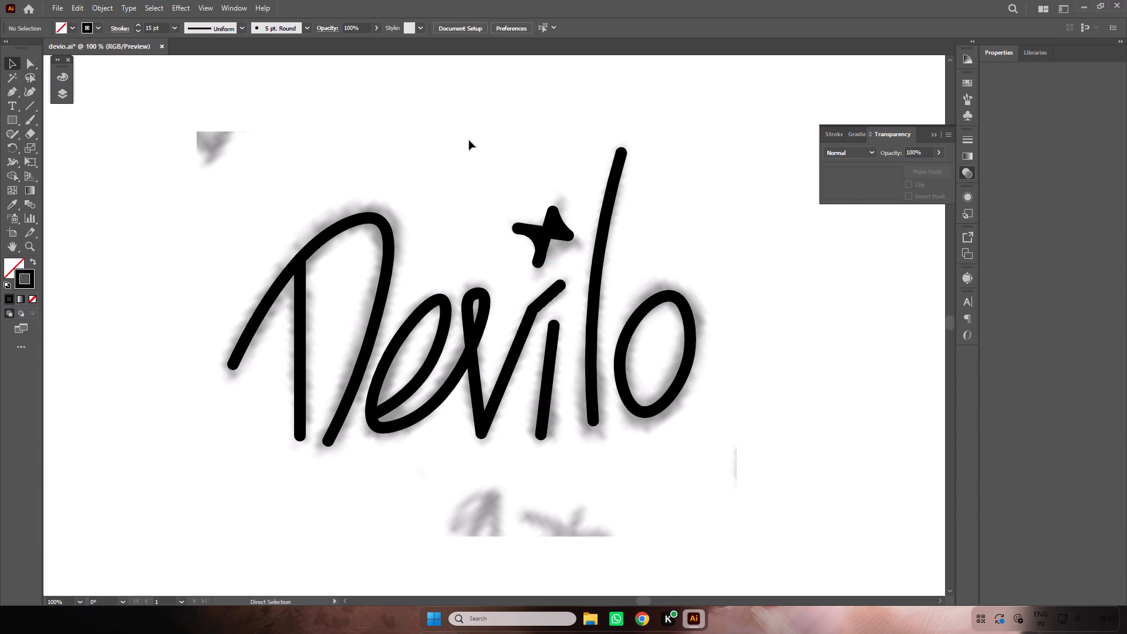
Use the Width tool to thicken the D's curved stroke partway up its left side to about 28 pt.
key("space")
key("space")
key("space")
key("space")
left_click_drag(478, 154, 518, 138)
key("ctrl+equal")
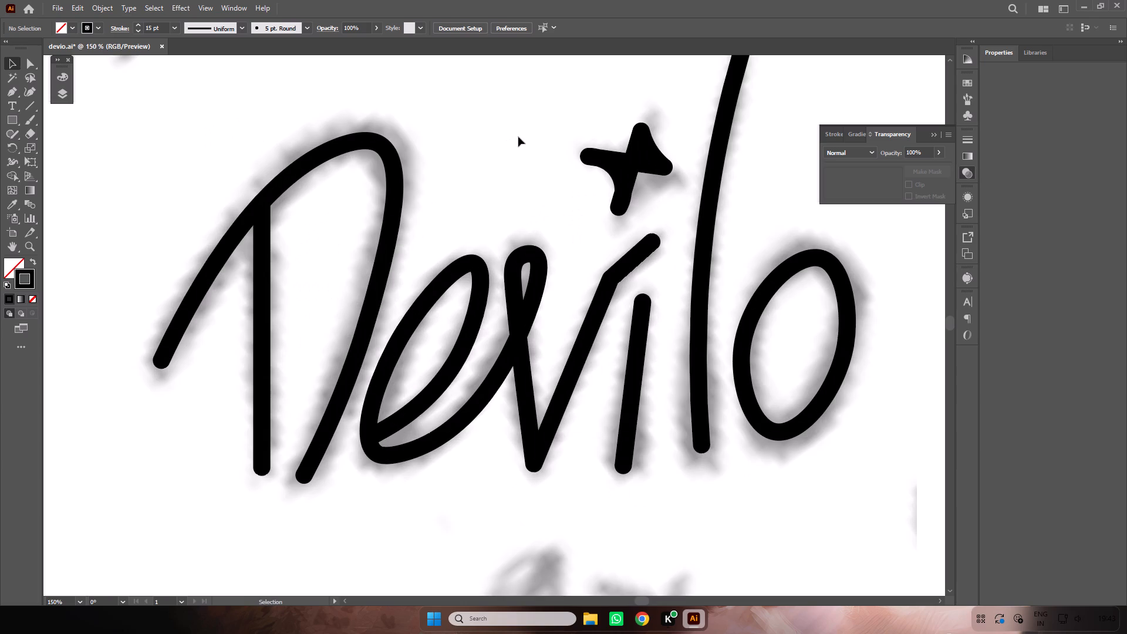
left_click(194, 292)
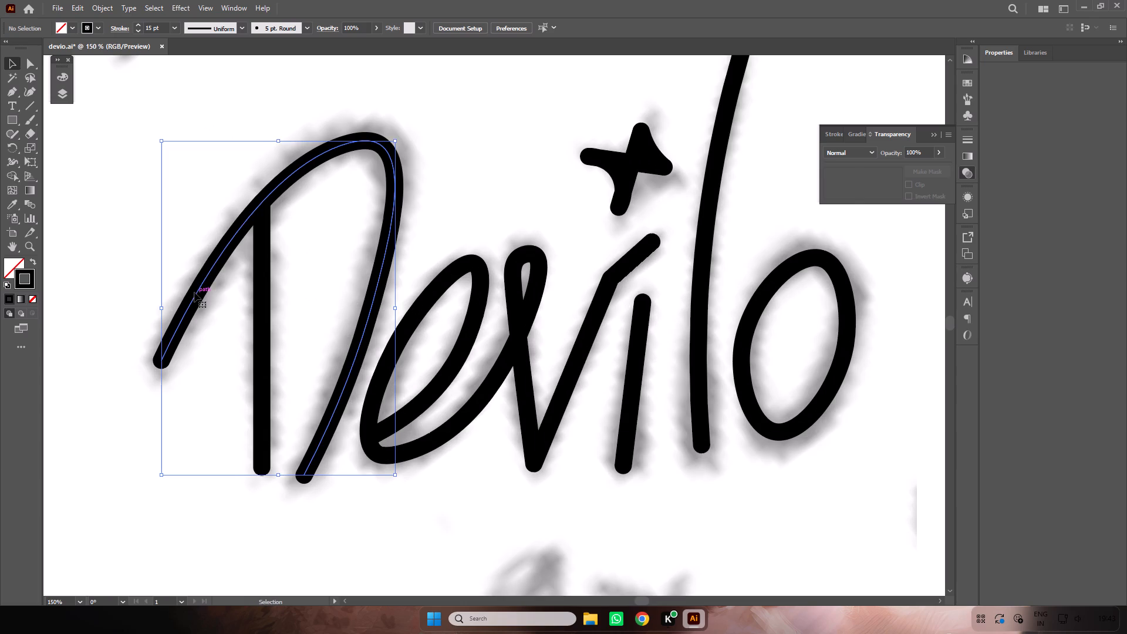
left_click(12, 162)
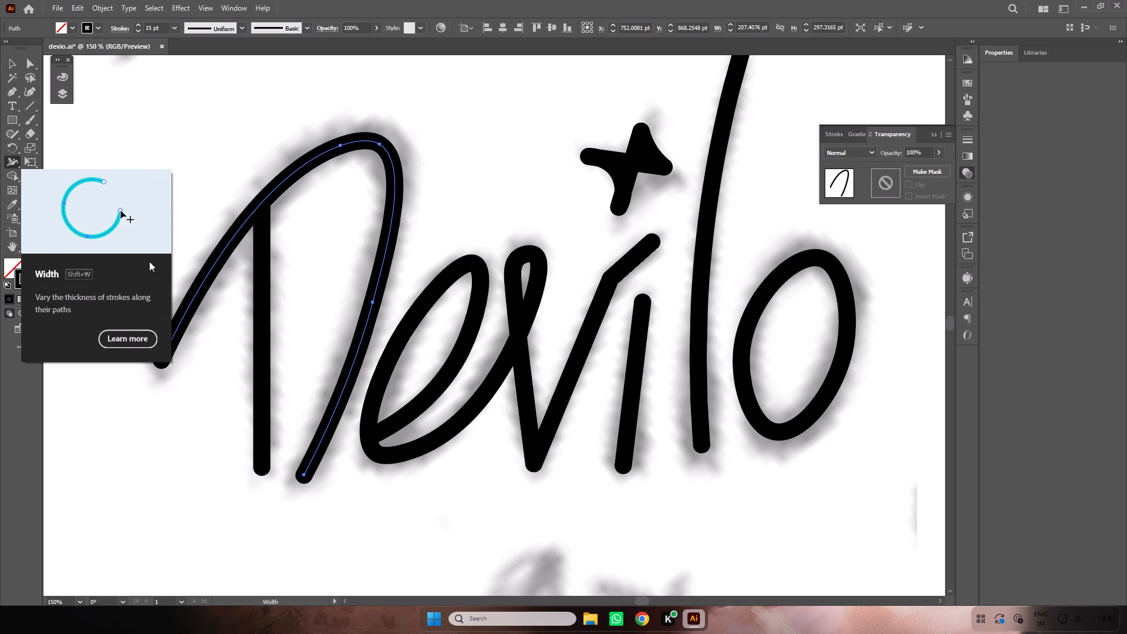
left_click_drag(222, 261, 227, 261)
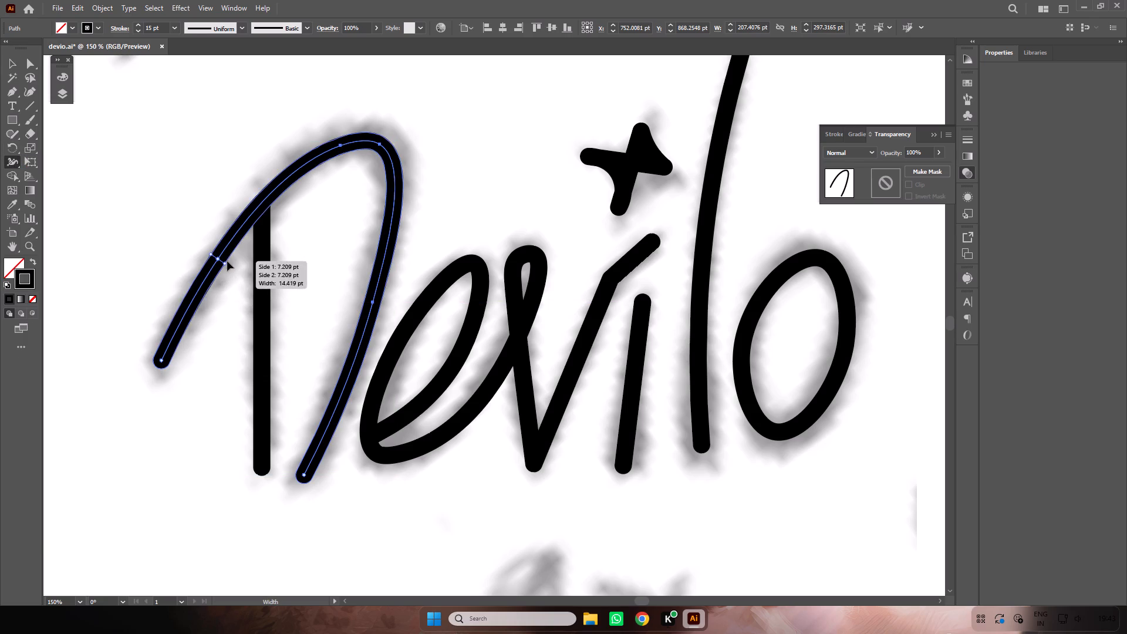
left_click_drag(227, 261, 236, 261)
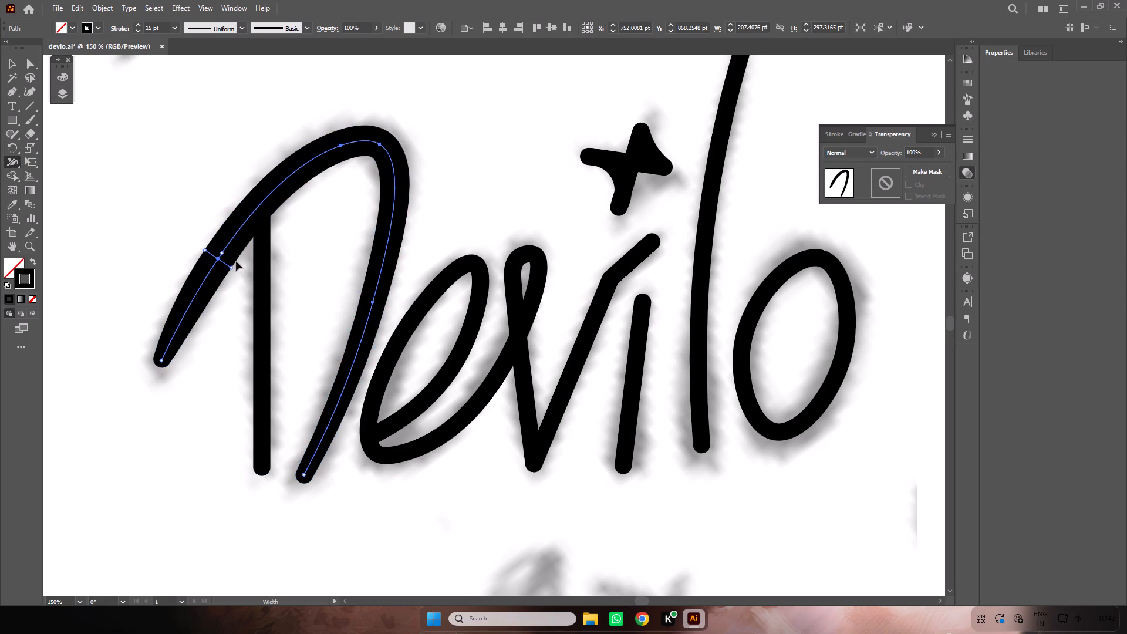
Taper the lower end of the D's curved stroke to a width of about 7 pt.
double_click(304, 475)
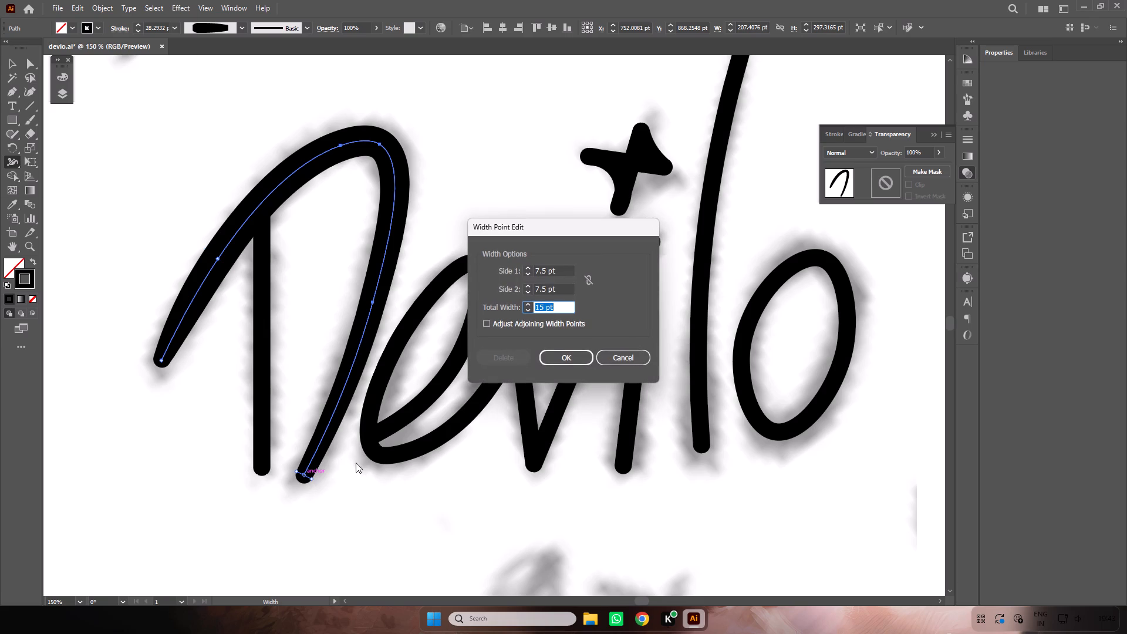
left_click(643, 359)
left_click_drag(312, 480, 306, 480)
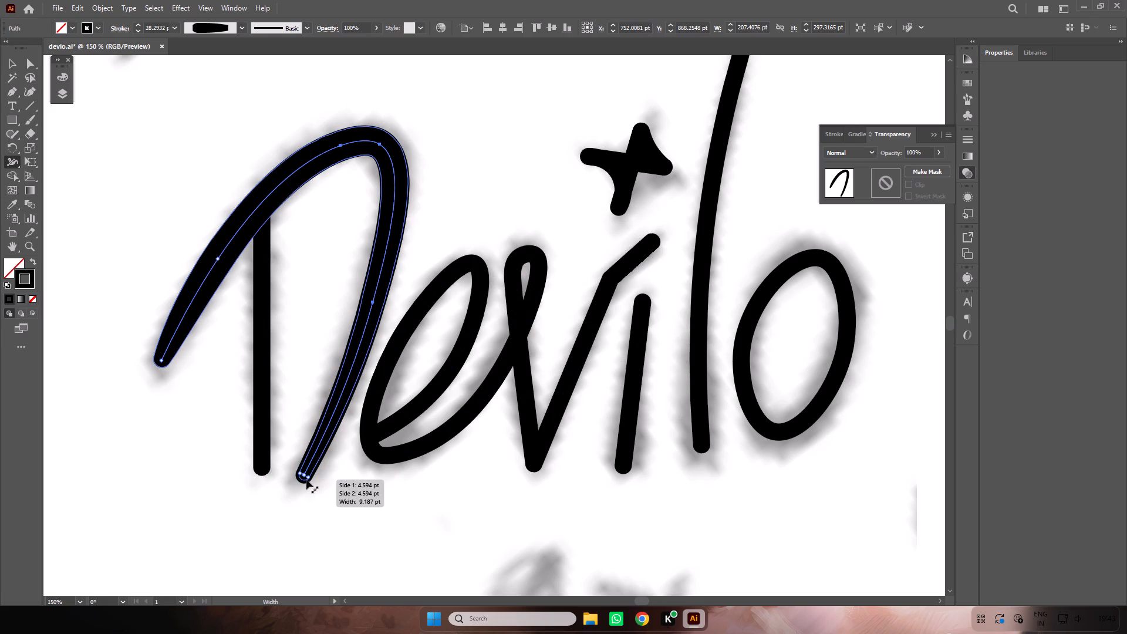
left_click_drag(306, 480, 305, 480)
right_click(305, 480)
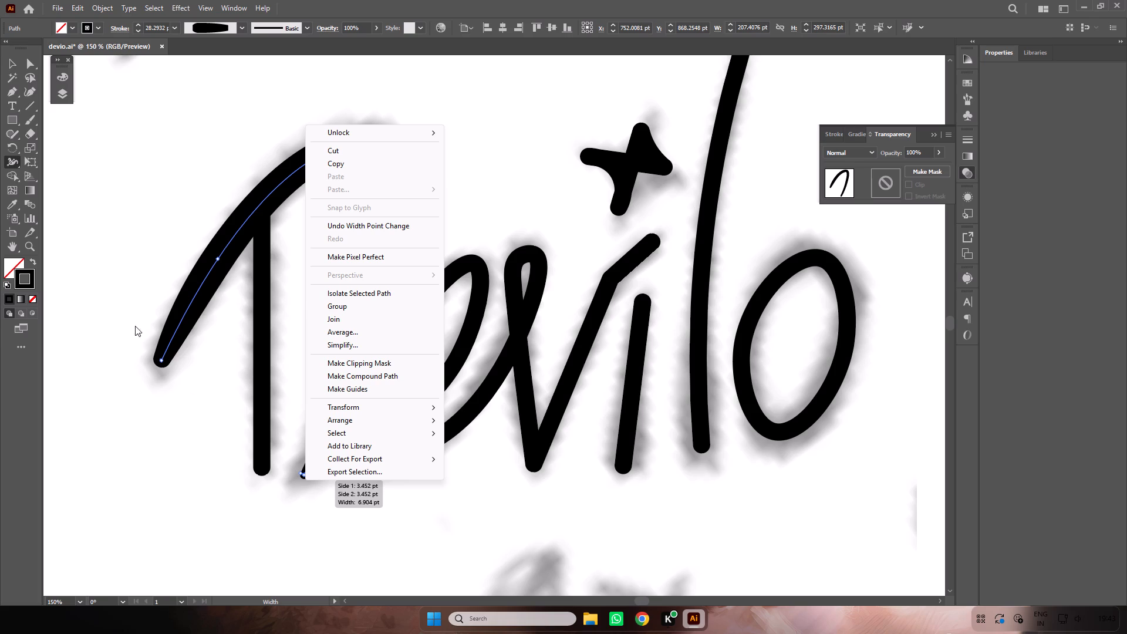
left_click(11, 63)
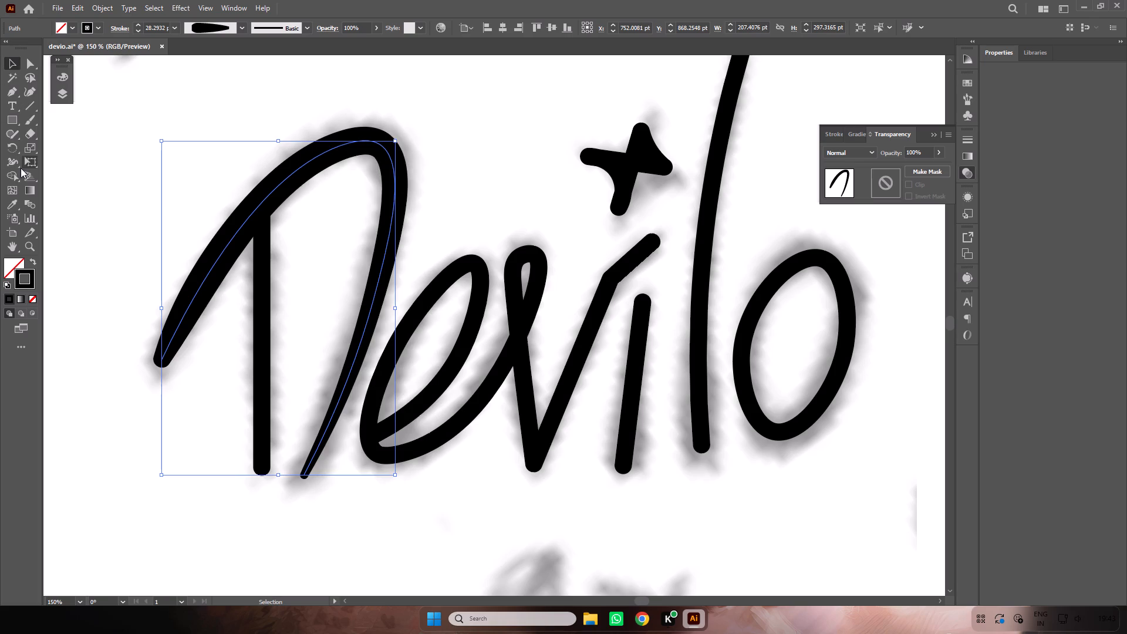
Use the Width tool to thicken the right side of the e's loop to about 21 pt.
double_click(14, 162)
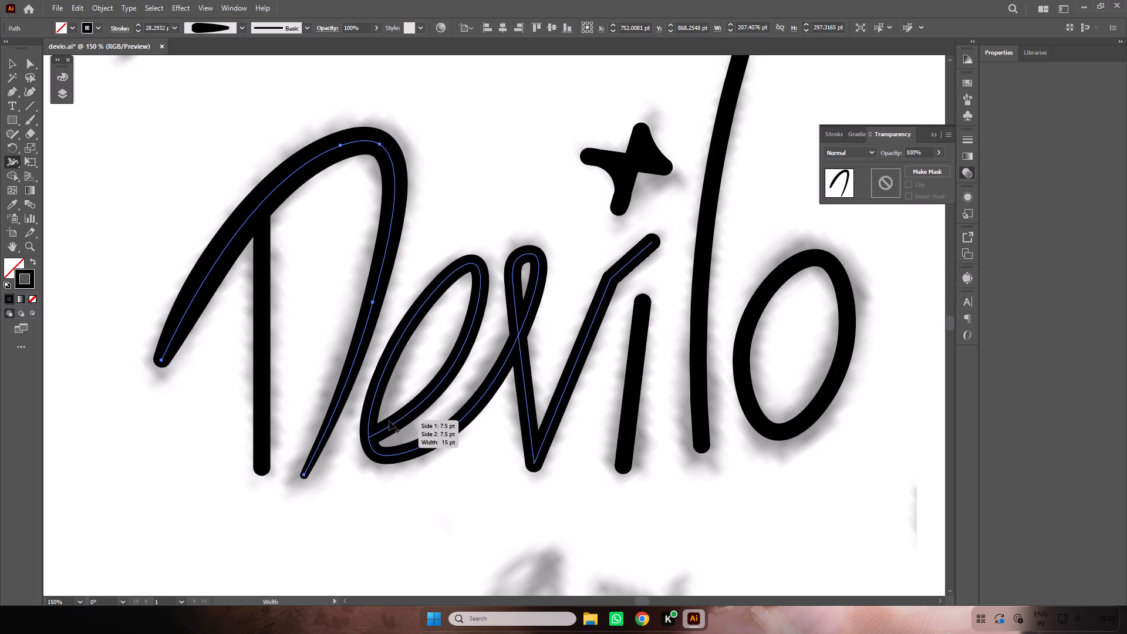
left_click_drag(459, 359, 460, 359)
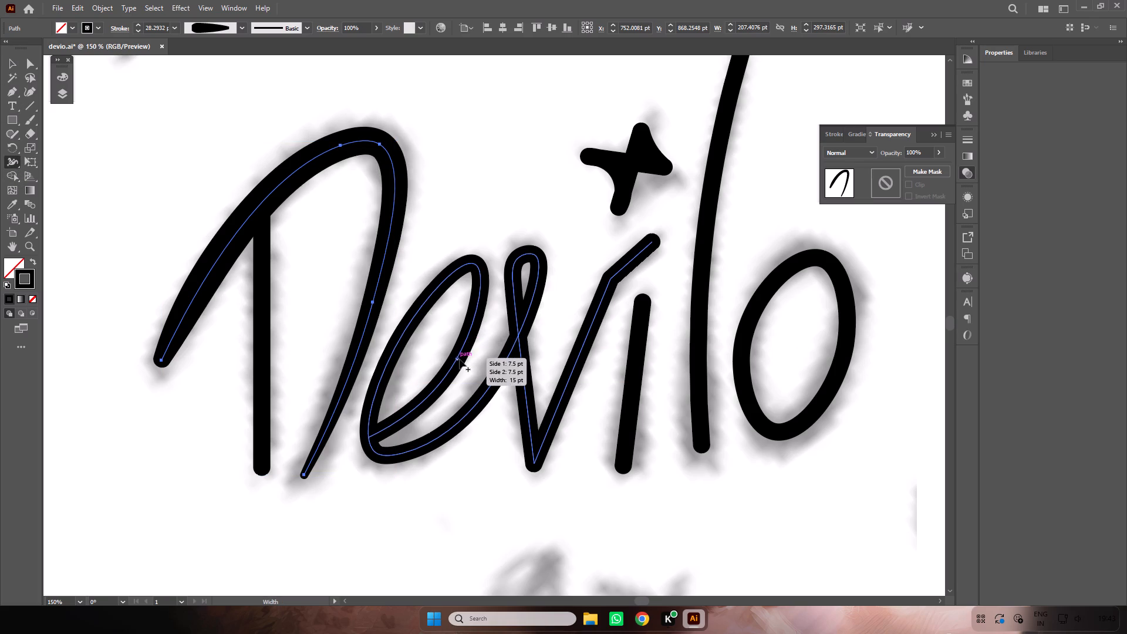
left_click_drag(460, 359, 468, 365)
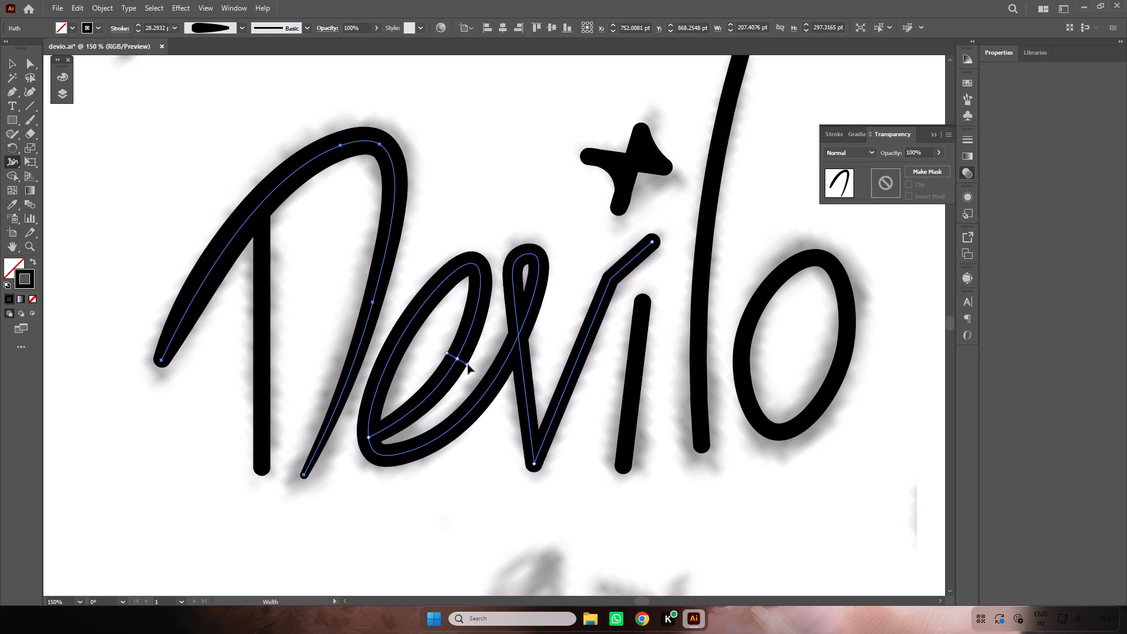
Taper the upper end of the v's stroke with the Width tool.
left_click(654, 242)
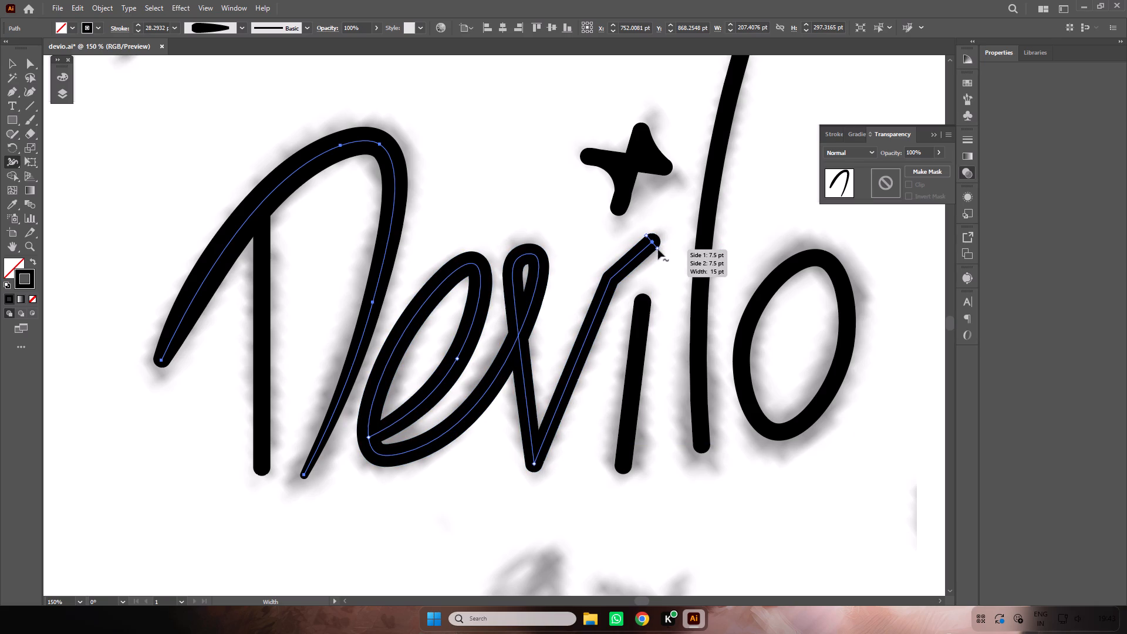
left_click(658, 249)
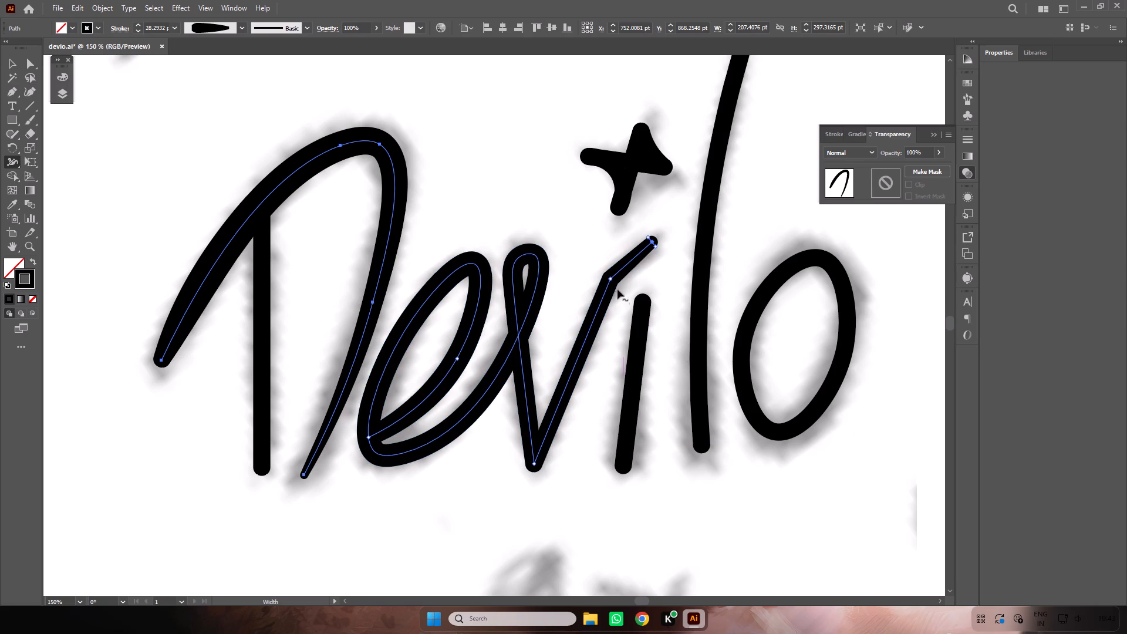
Adjust the stroke width at the top and right side of the small loop that starts the v.
left_click_drag(541, 274, 539, 275)
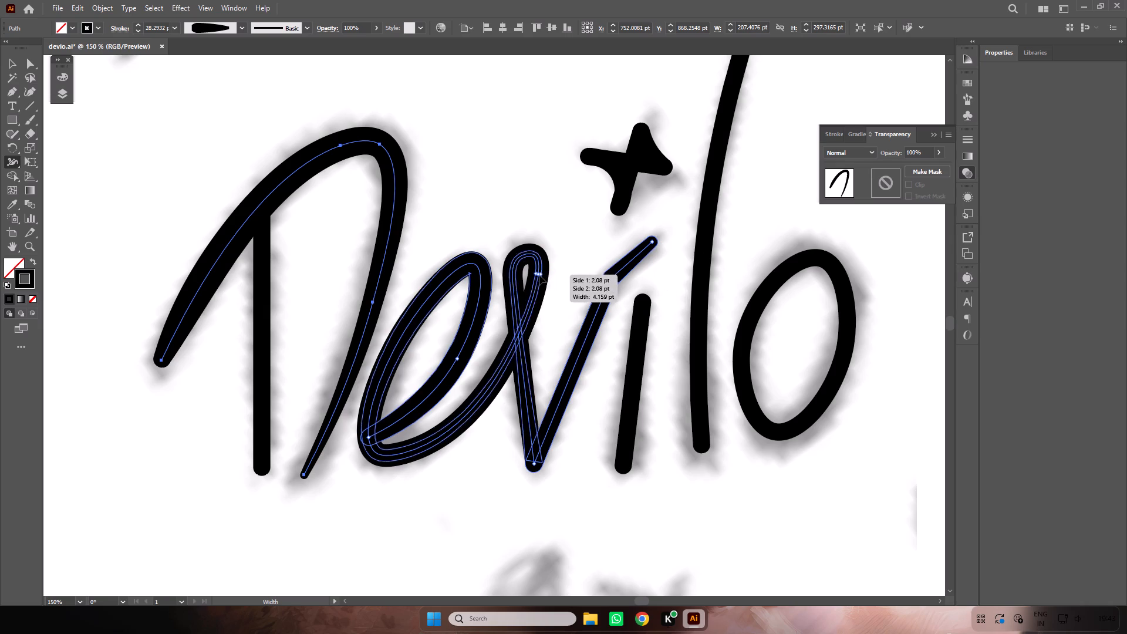
left_click_drag(539, 275, 547, 275)
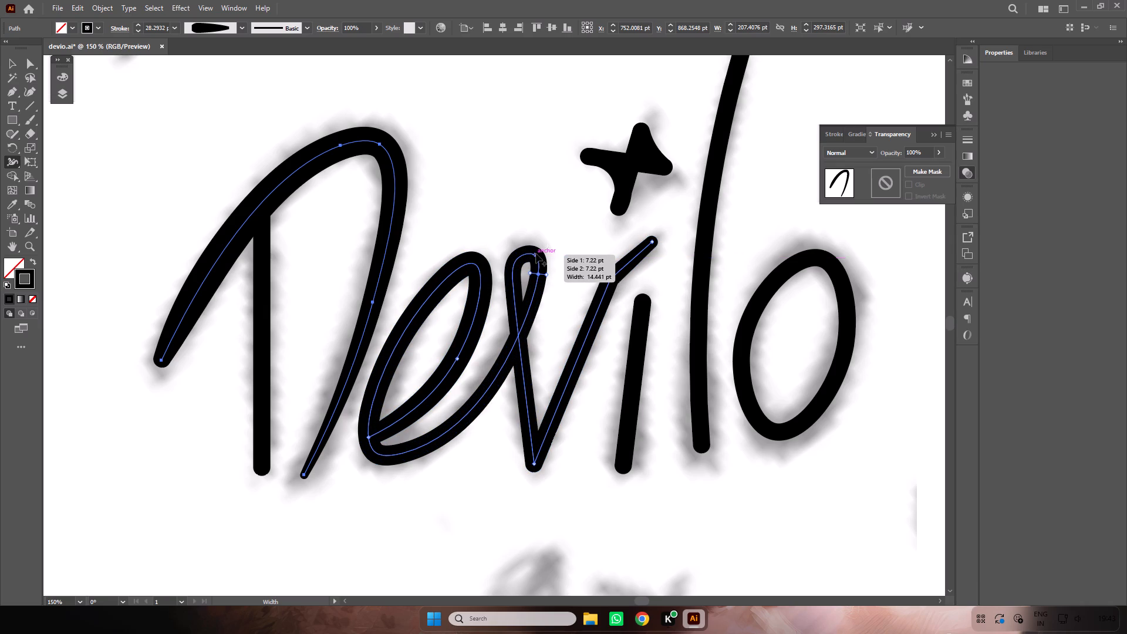
left_click_drag(535, 252, 540, 248)
left_click(540, 248)
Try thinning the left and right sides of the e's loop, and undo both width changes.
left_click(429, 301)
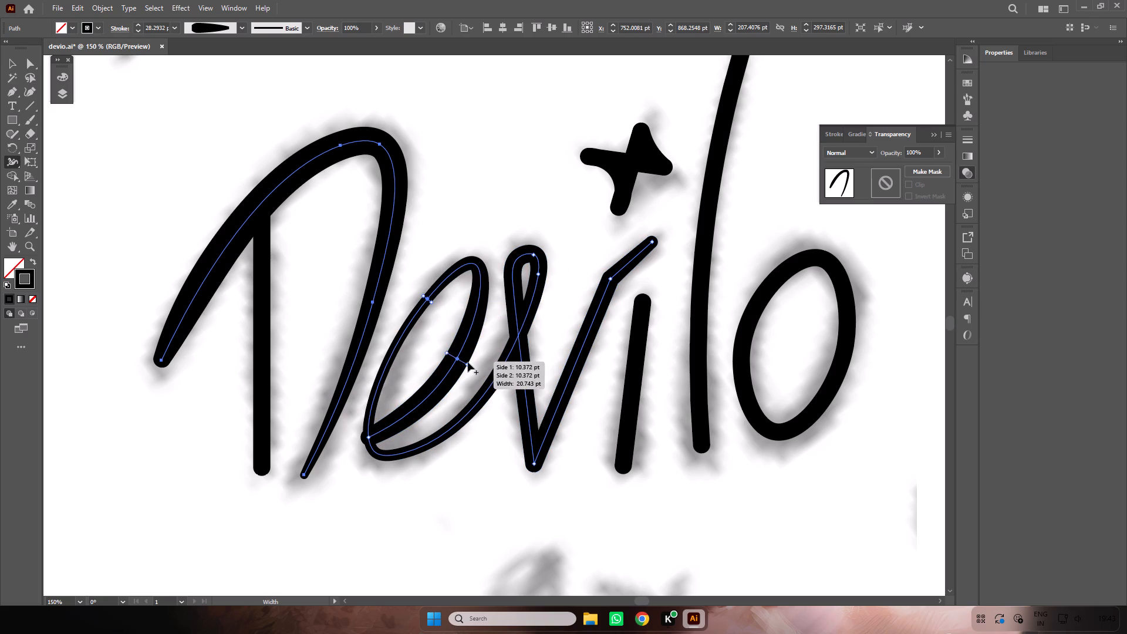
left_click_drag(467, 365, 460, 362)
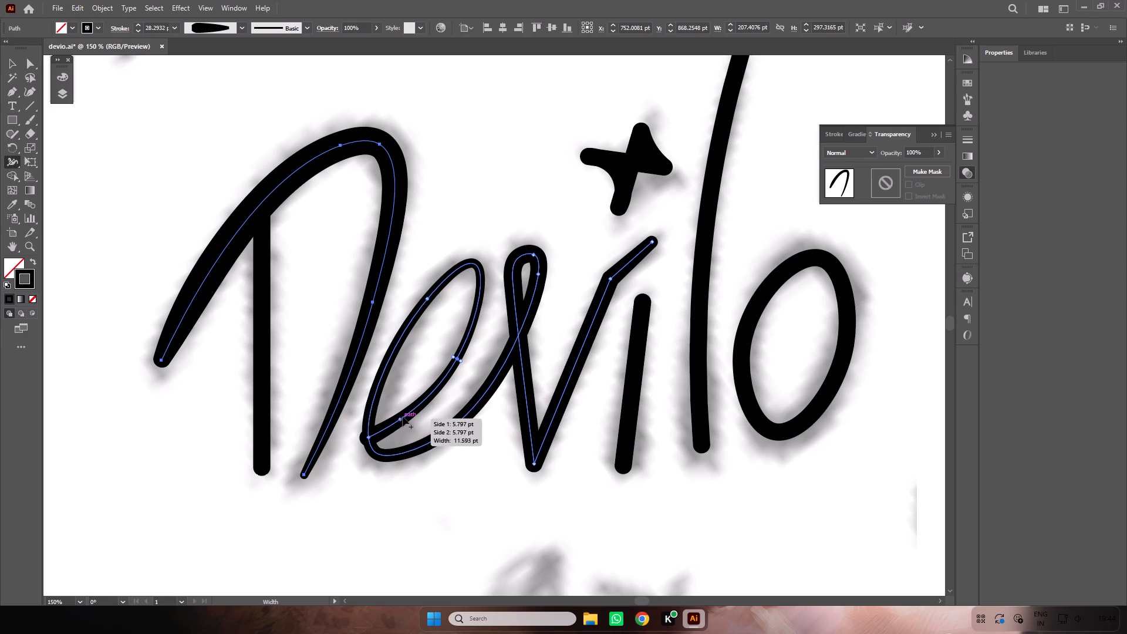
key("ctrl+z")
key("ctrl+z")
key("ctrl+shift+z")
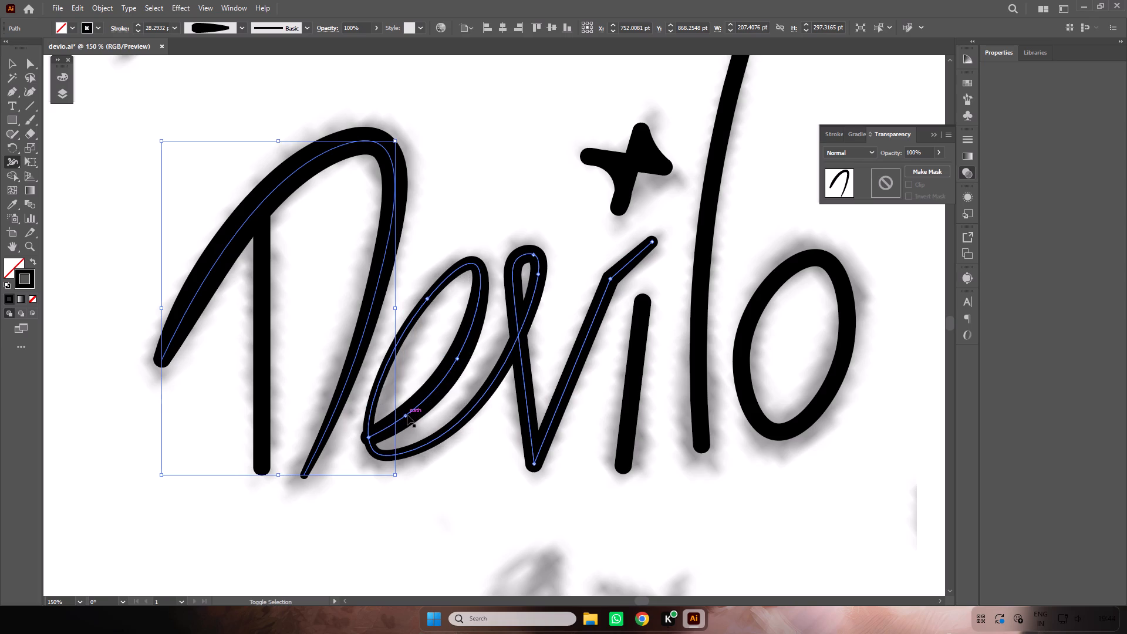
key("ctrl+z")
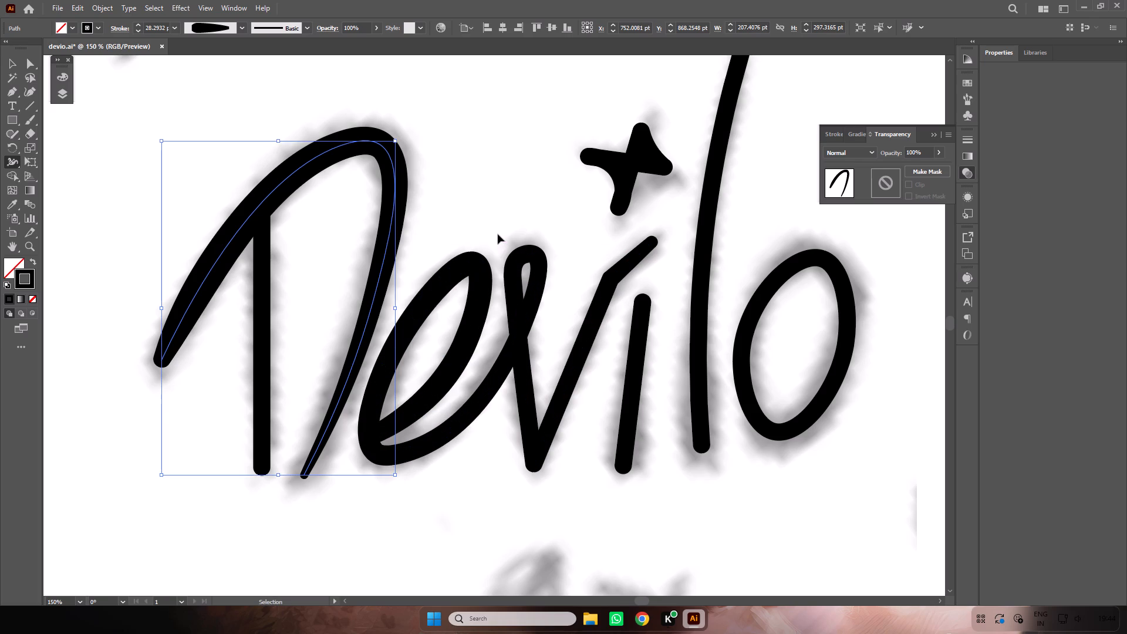
Thin the right side of the e's loop and thicken its left side with the Width tool.
left_click_drag(468, 364, 461, 362)
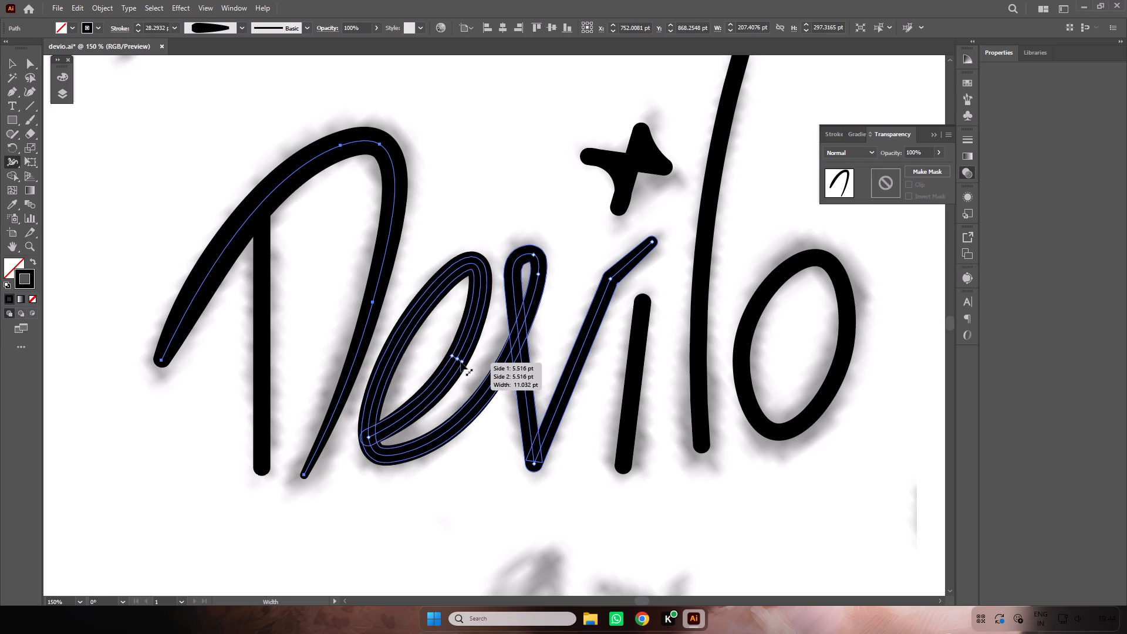
left_click_drag(461, 362, 459, 362)
left_click_drag(402, 338, 404, 338)
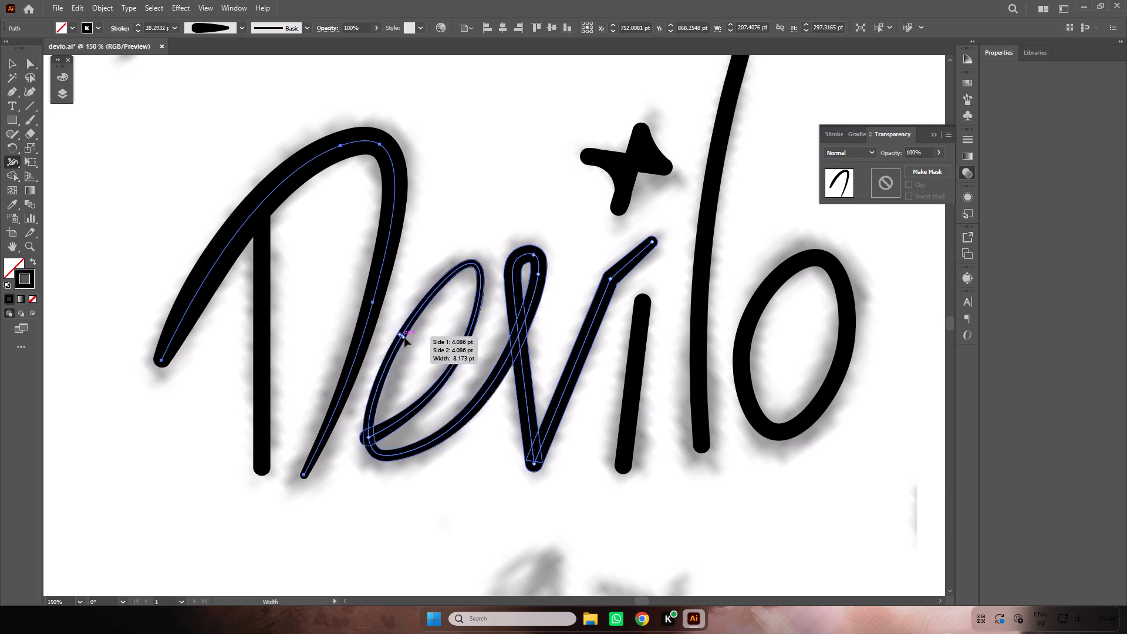
left_click_drag(404, 338, 413, 342)
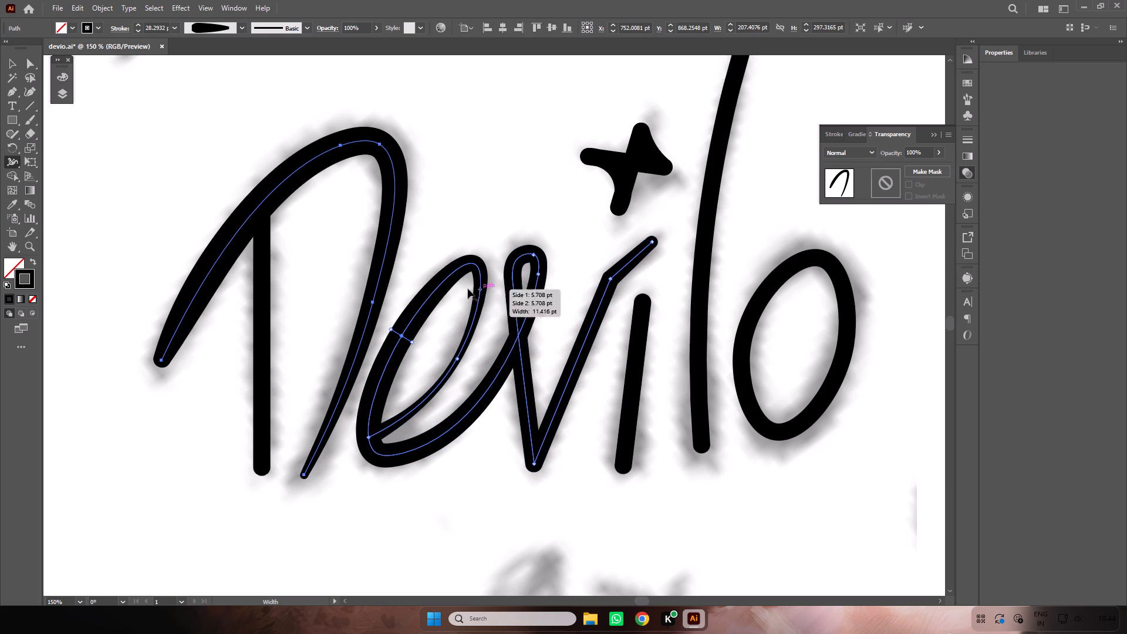
Thin the e's exit stroke with the Width tool, placing the narrow width point where it crosses the v's downstroke.
double_click(494, 386)
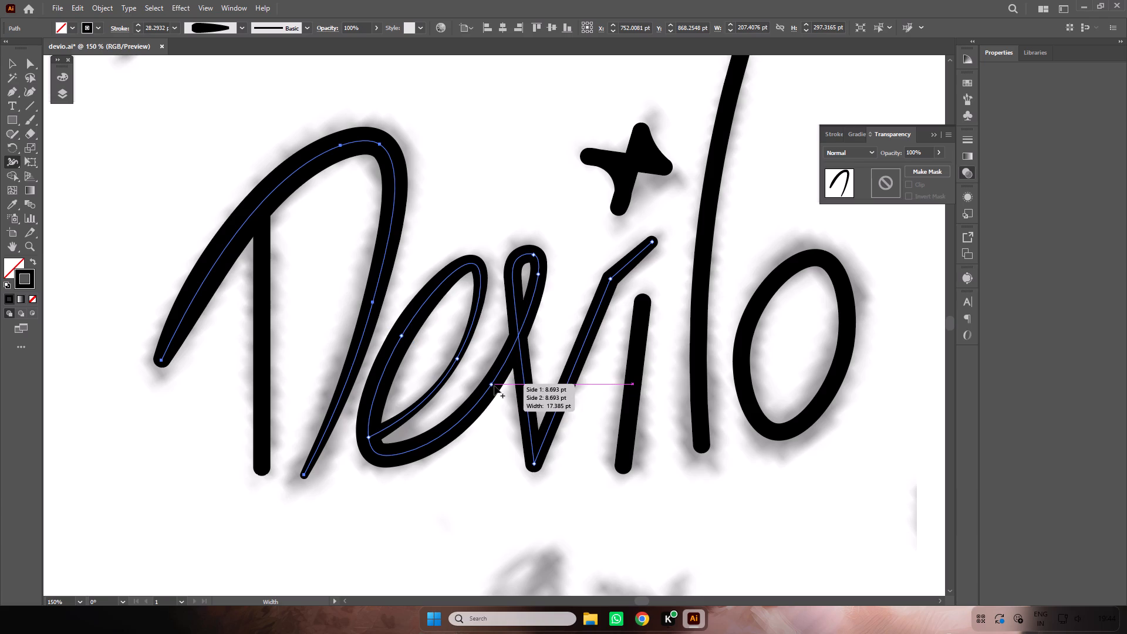
left_click(605, 360)
left_click_drag(497, 391, 498, 390)
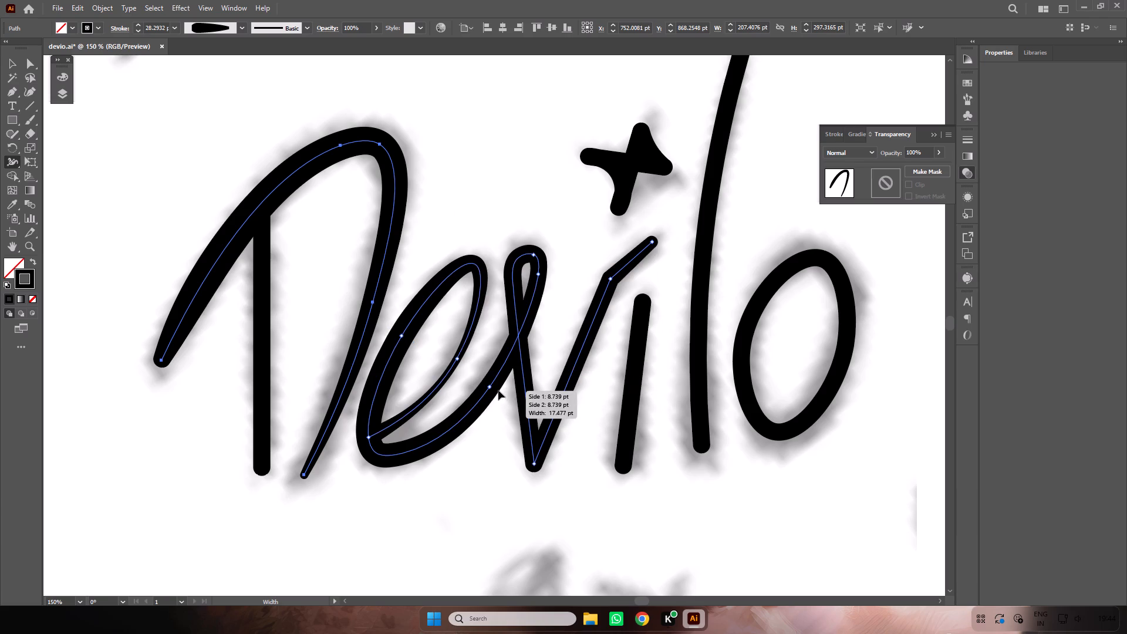
left_click_drag(498, 390, 491, 391)
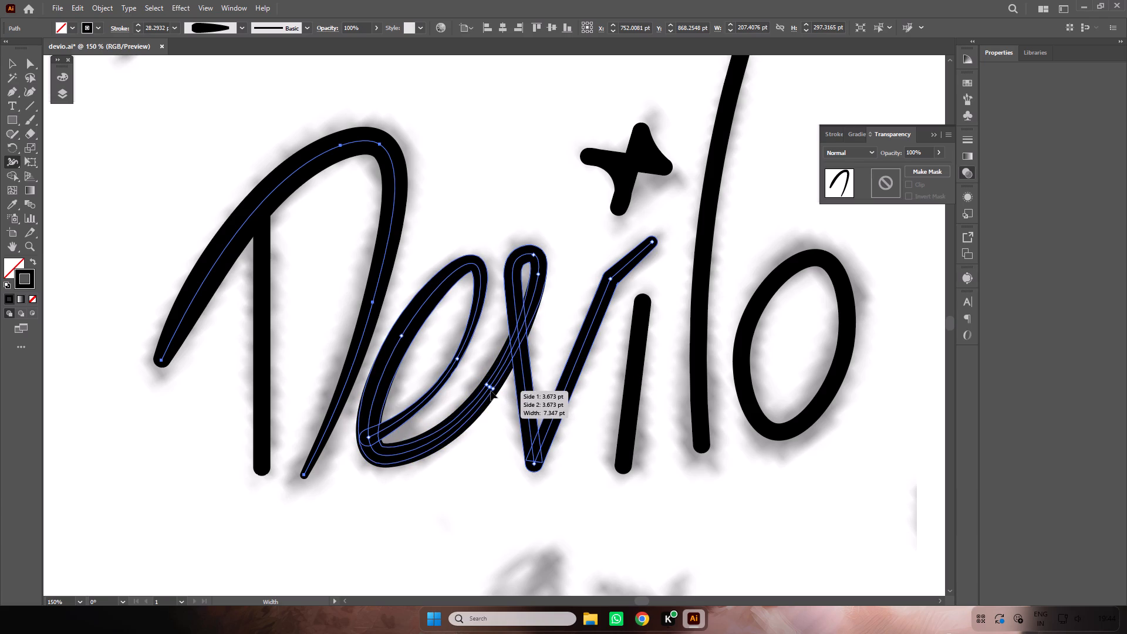
left_click_drag(491, 391, 504, 377)
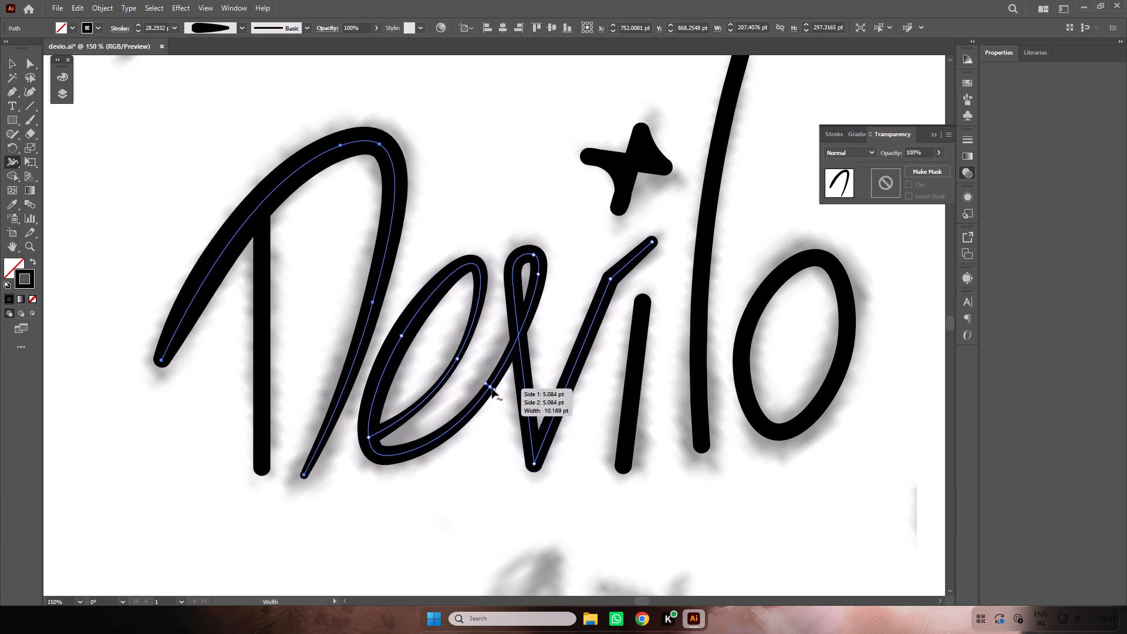
left_click_drag(492, 388, 518, 333)
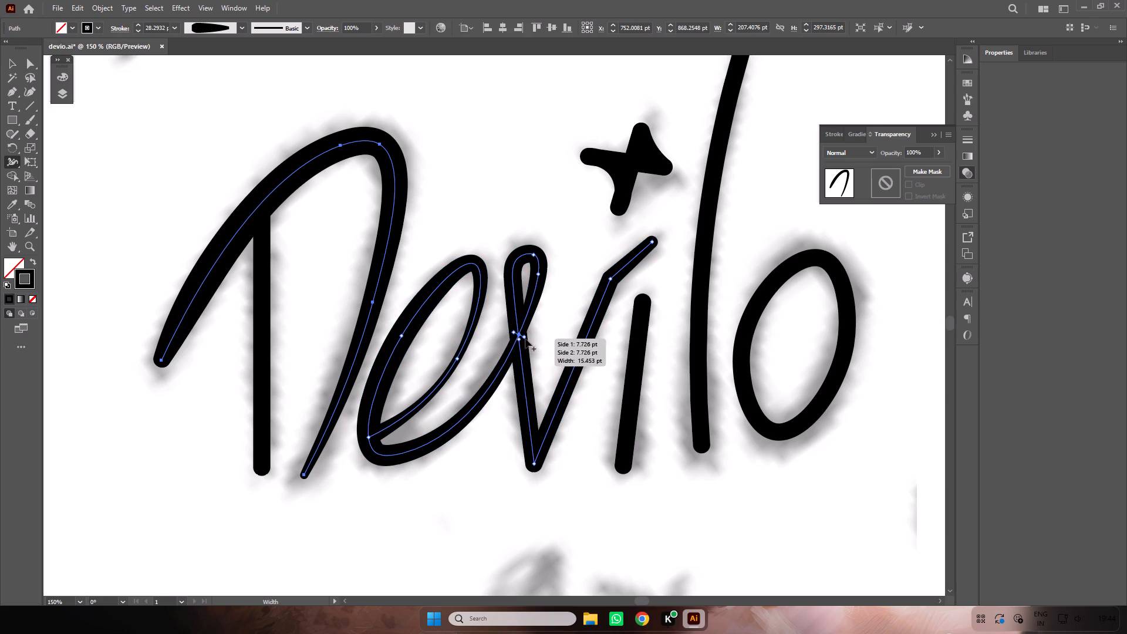
left_click(525, 338)
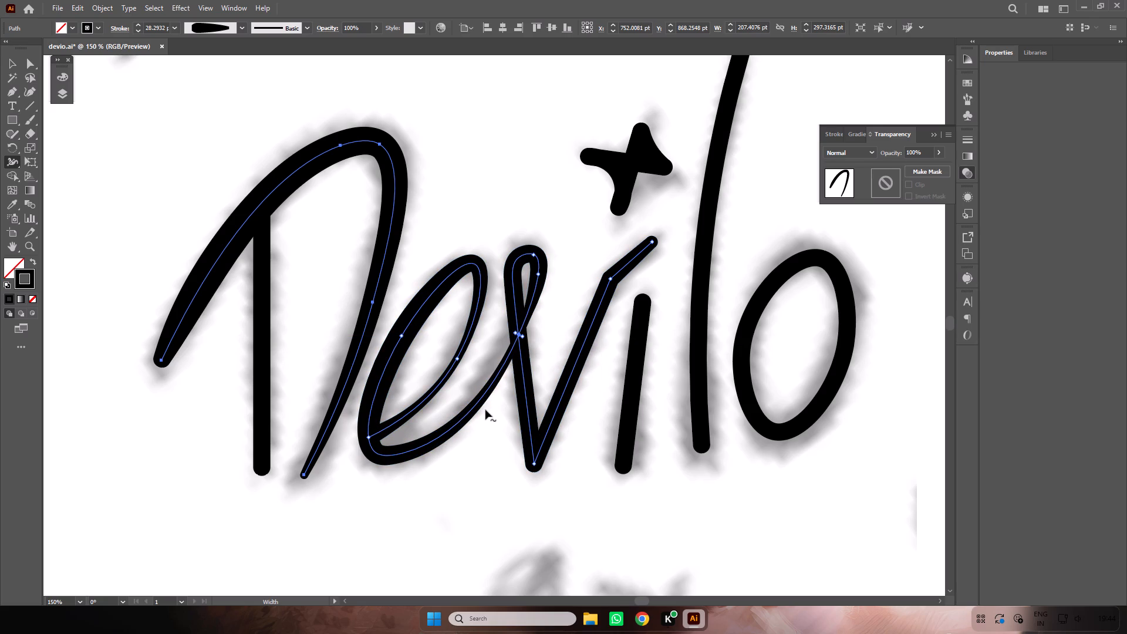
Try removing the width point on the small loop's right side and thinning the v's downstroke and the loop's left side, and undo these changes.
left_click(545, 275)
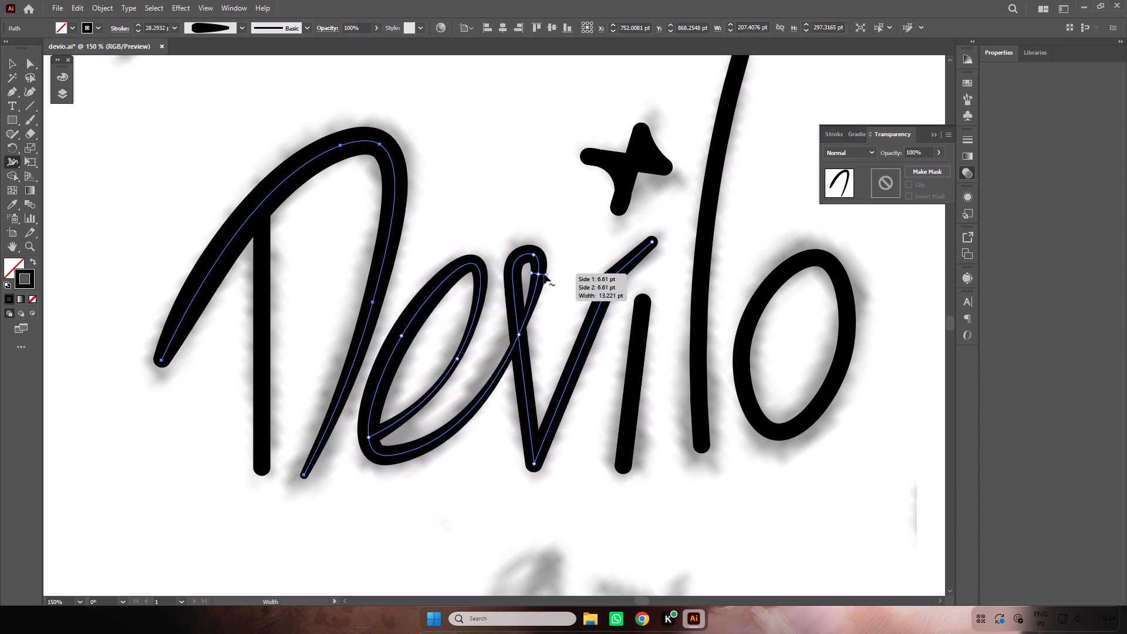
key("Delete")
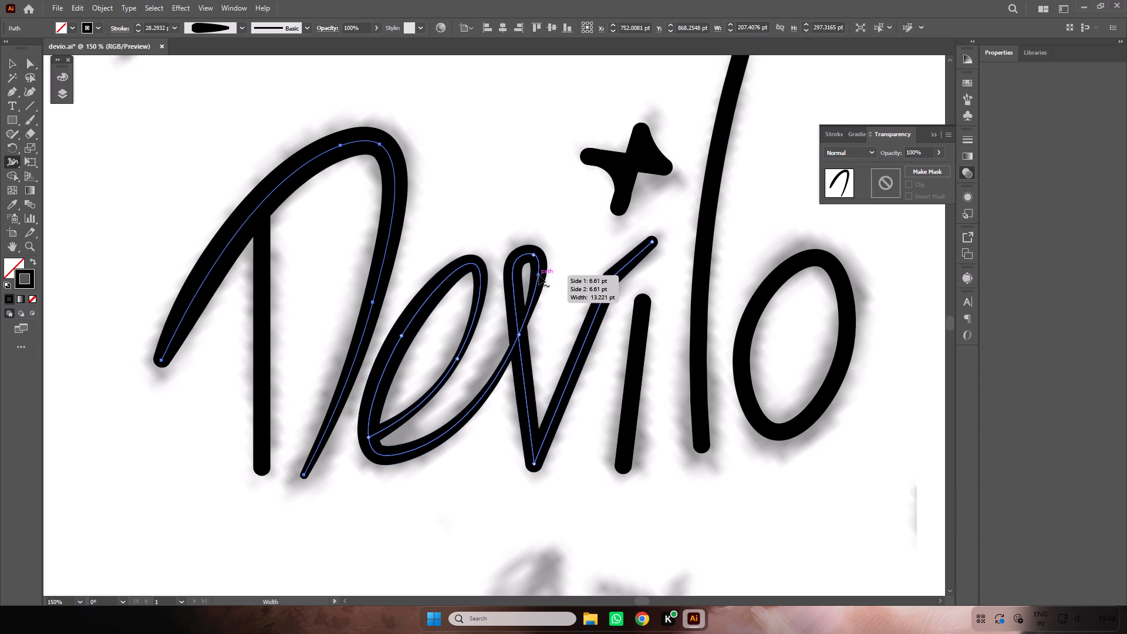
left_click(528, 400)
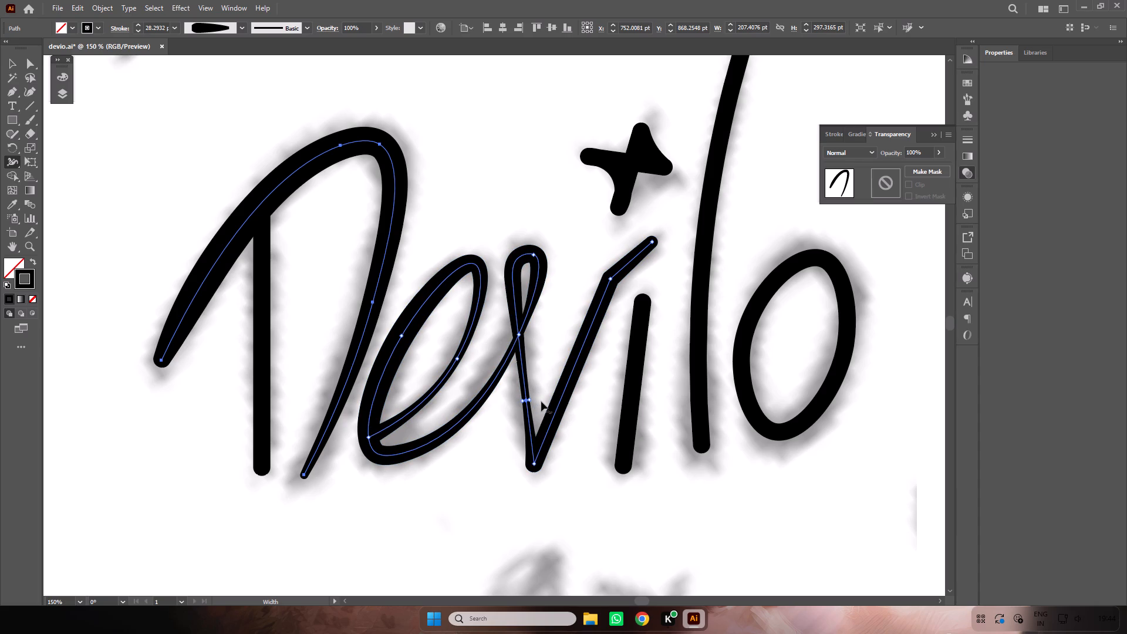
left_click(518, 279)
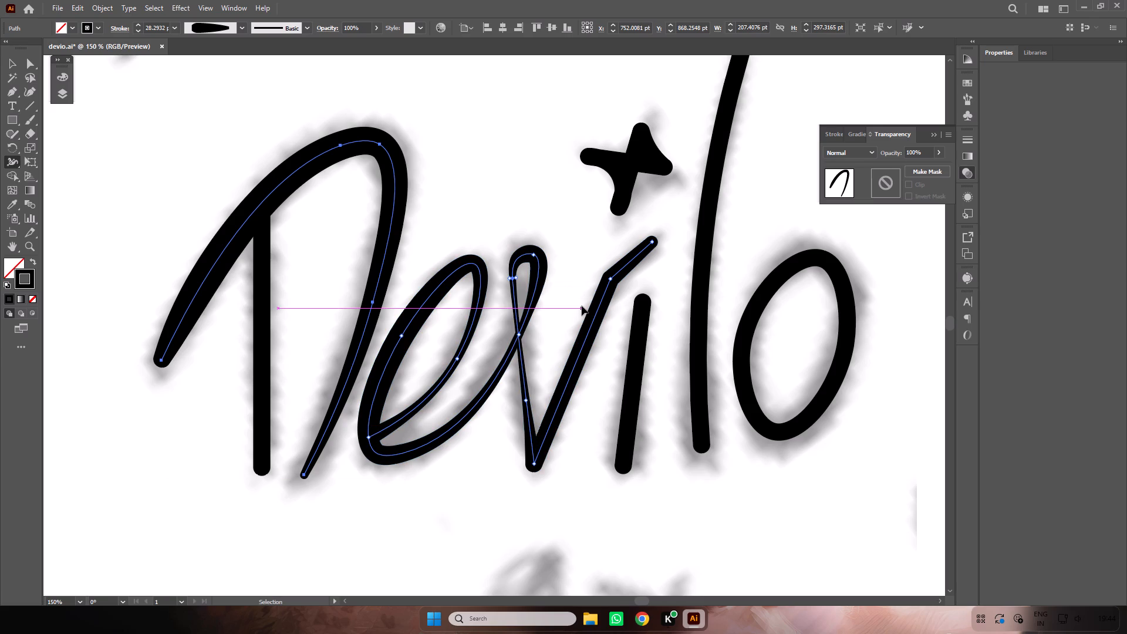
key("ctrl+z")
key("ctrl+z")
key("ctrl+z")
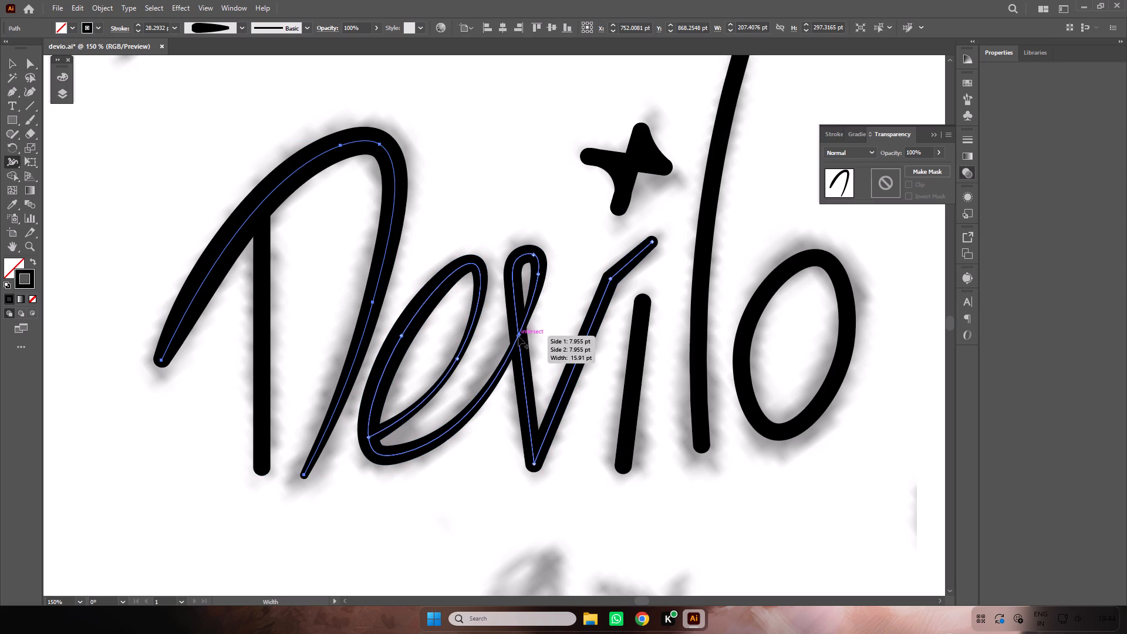
Delete the width points on the right side and top of the small loop that starts the v.
left_click(539, 276)
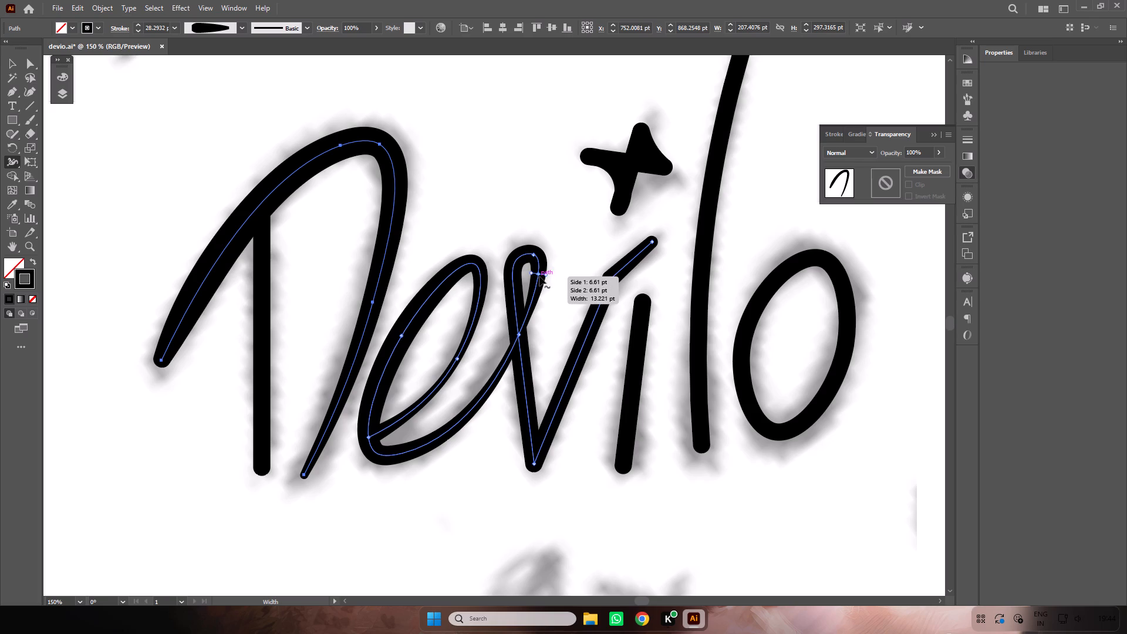
key("Delete")
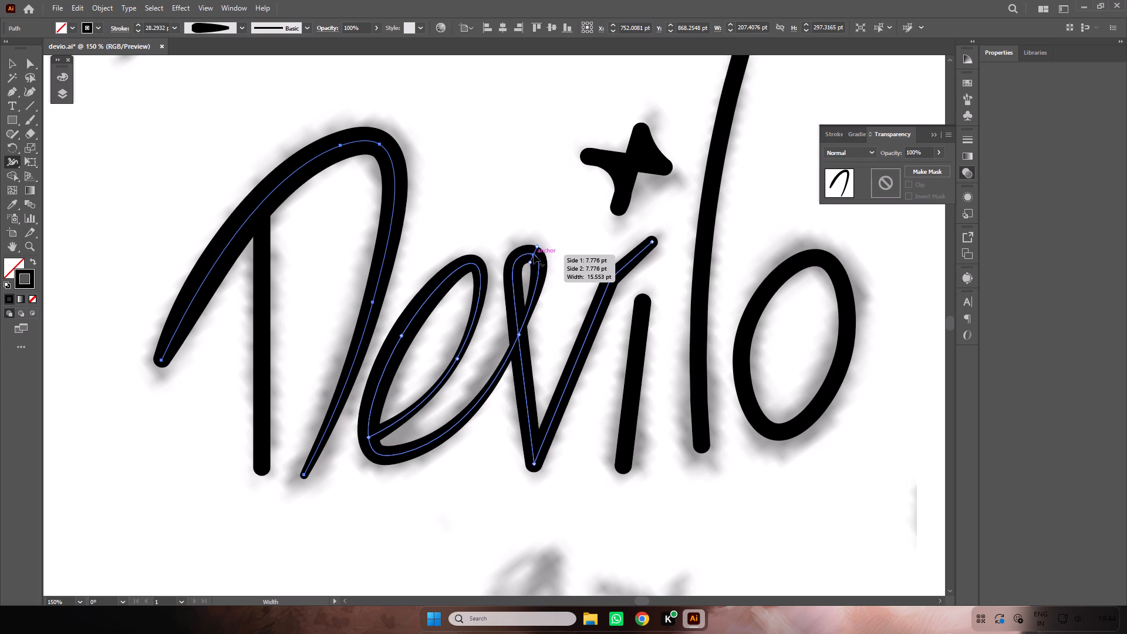
left_click(534, 254)
key("Delete")
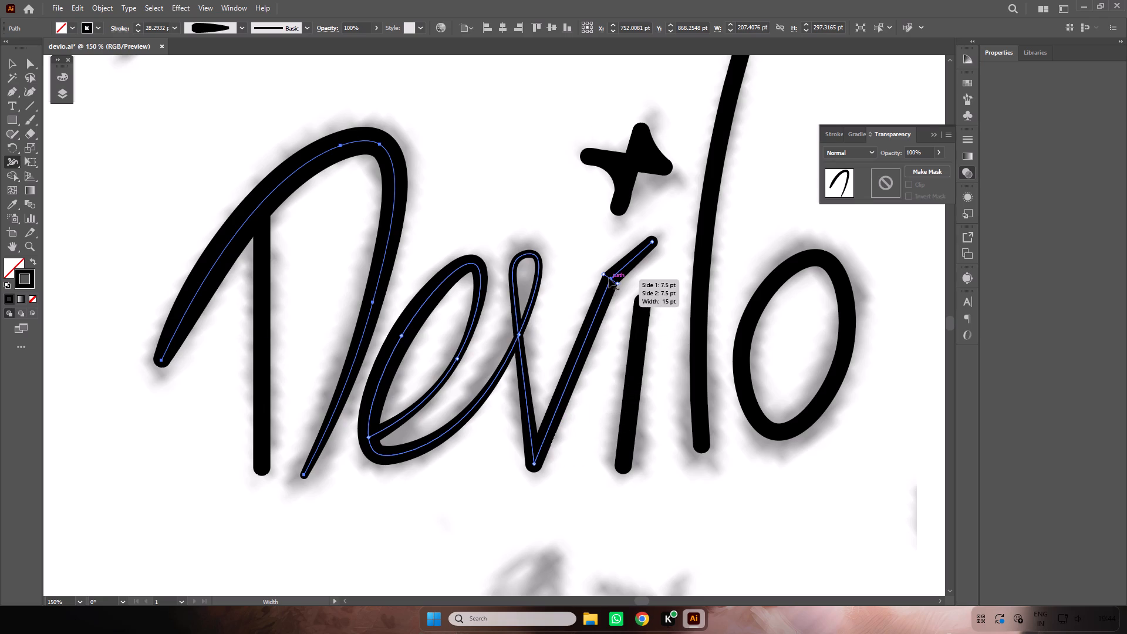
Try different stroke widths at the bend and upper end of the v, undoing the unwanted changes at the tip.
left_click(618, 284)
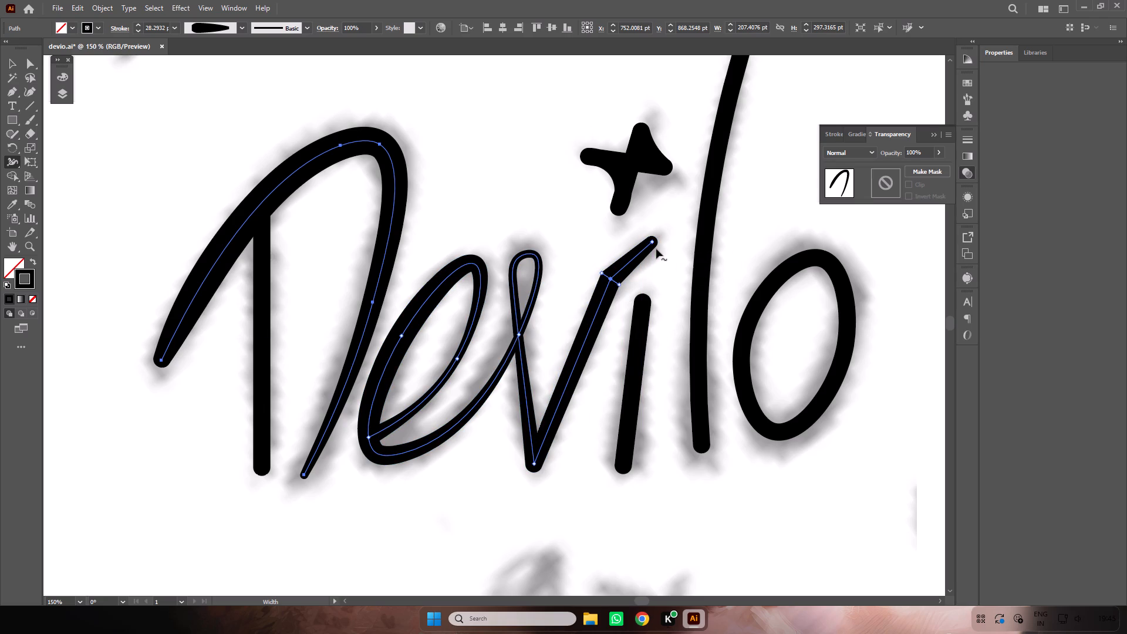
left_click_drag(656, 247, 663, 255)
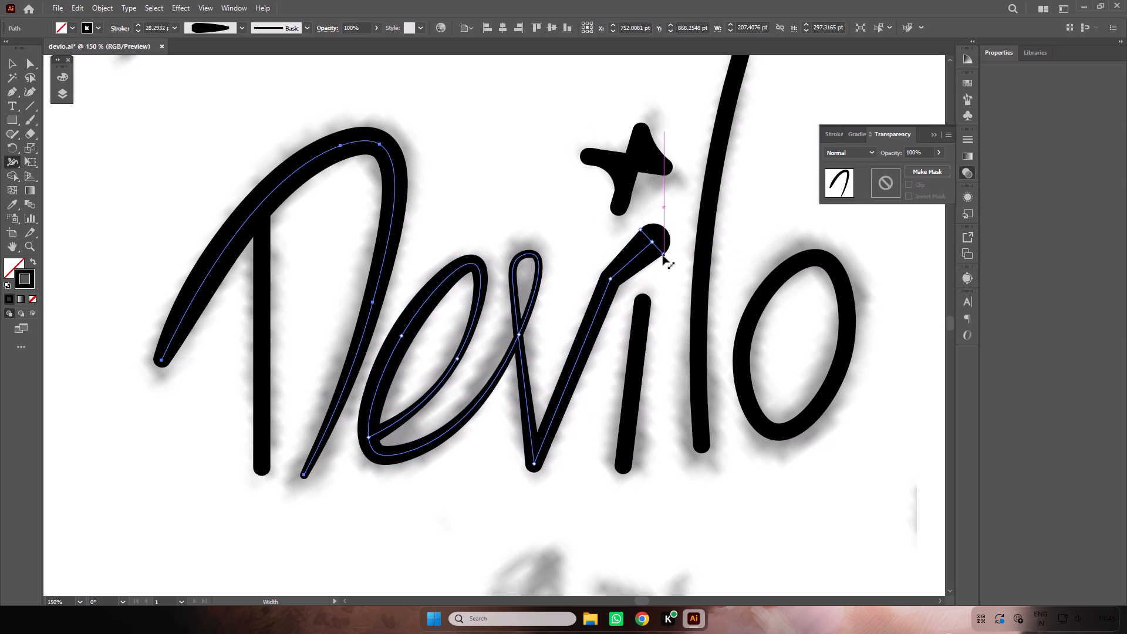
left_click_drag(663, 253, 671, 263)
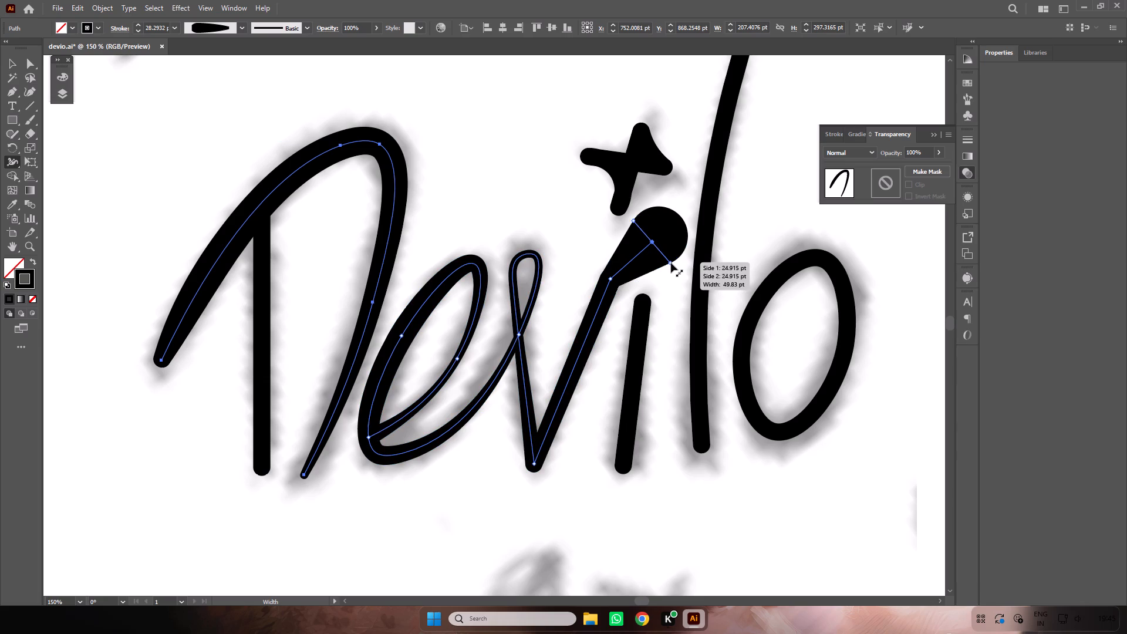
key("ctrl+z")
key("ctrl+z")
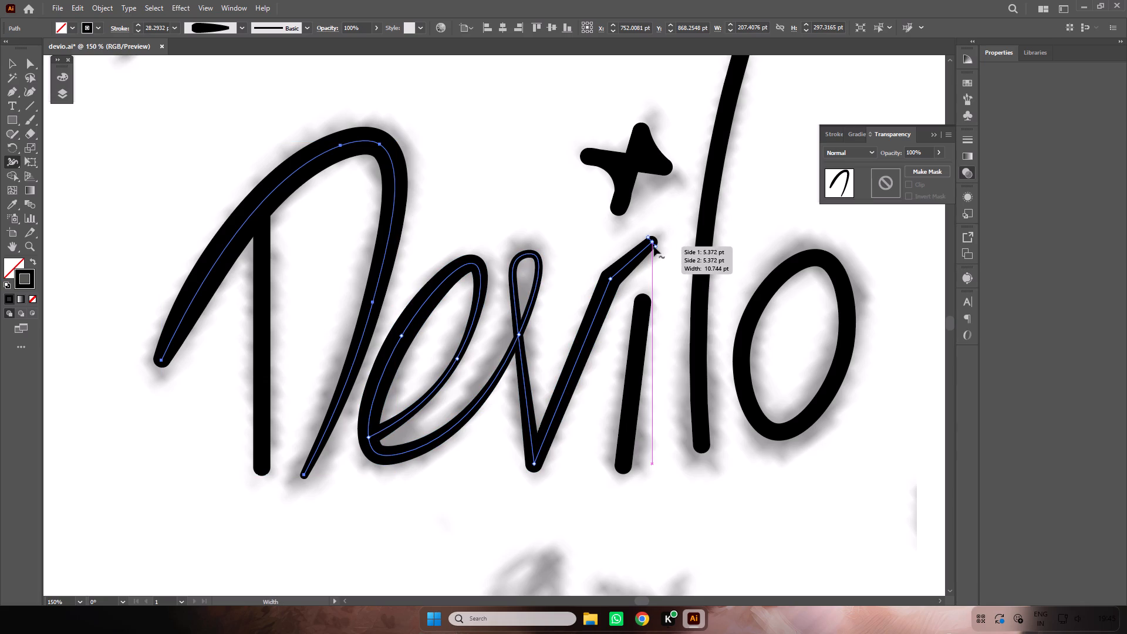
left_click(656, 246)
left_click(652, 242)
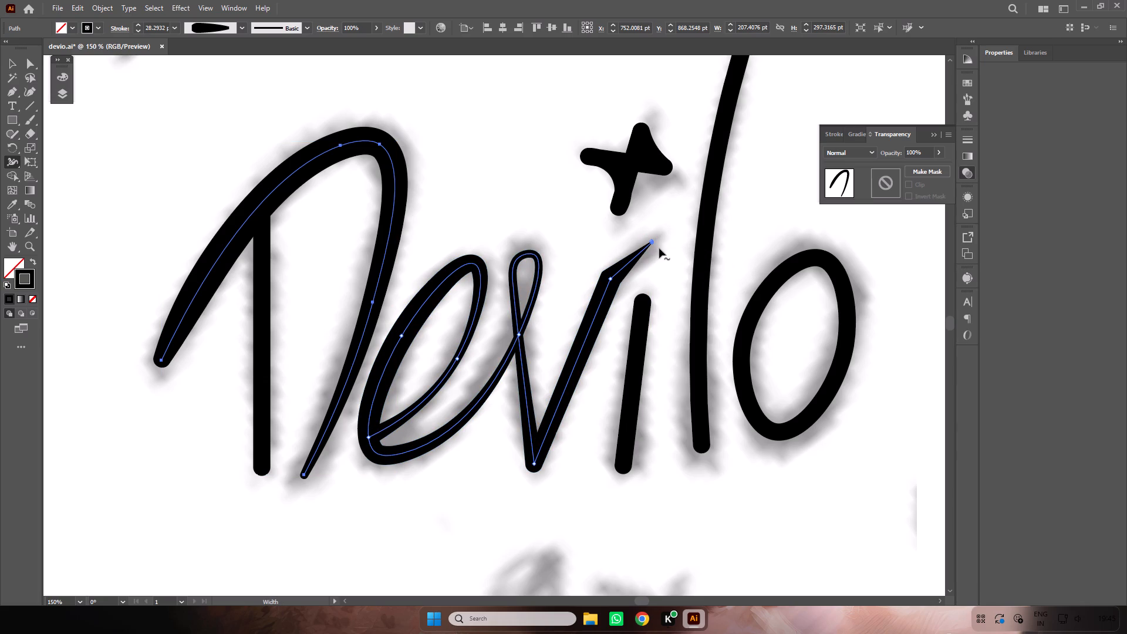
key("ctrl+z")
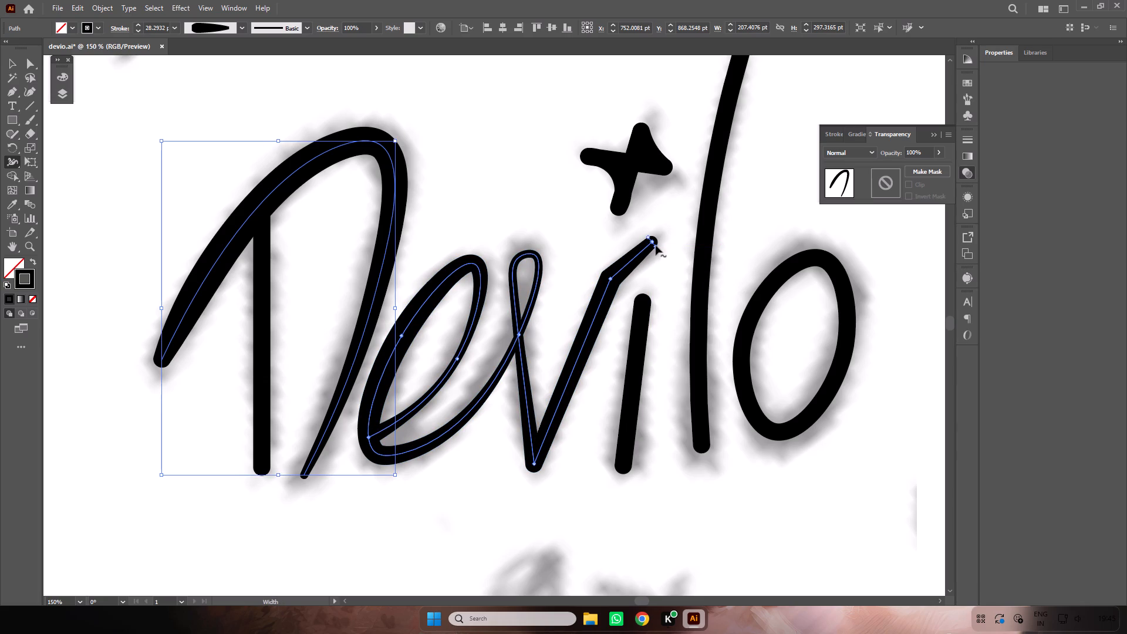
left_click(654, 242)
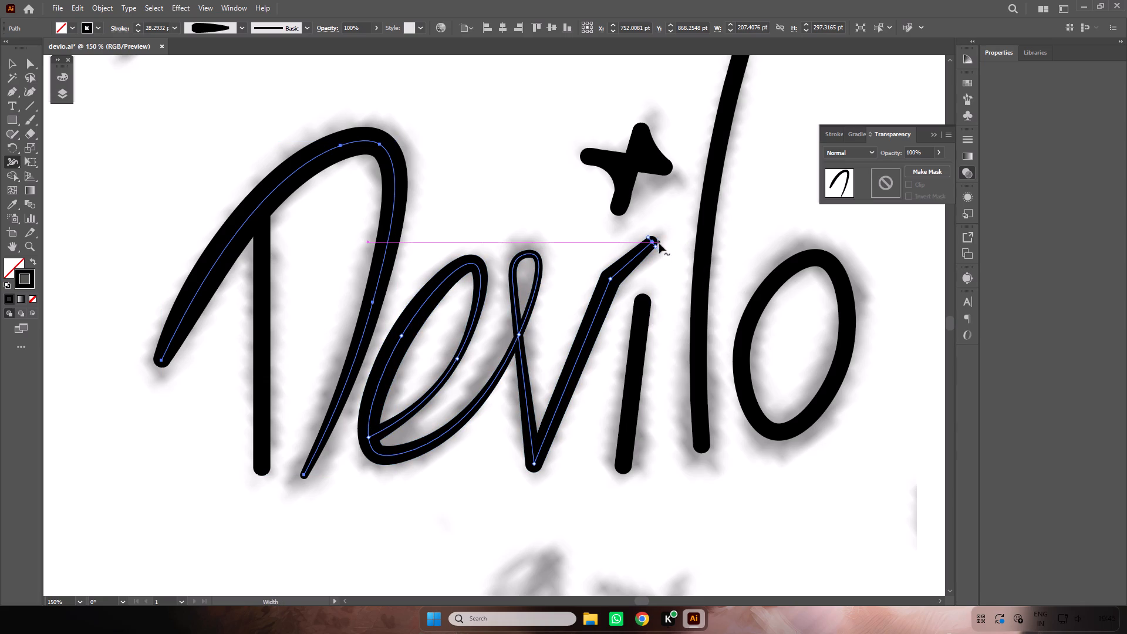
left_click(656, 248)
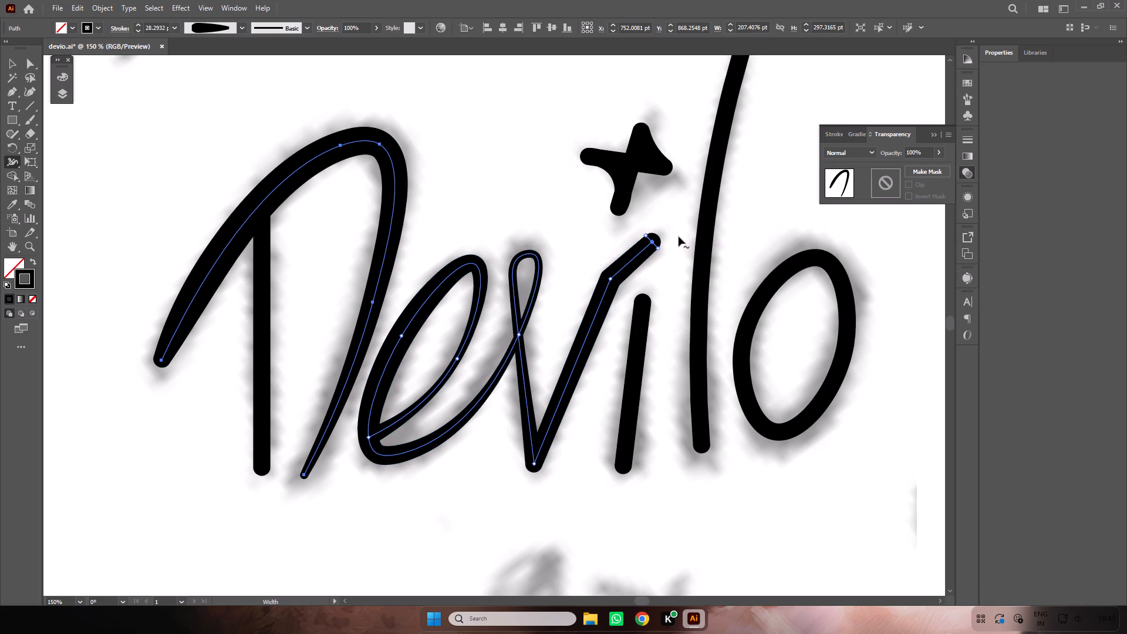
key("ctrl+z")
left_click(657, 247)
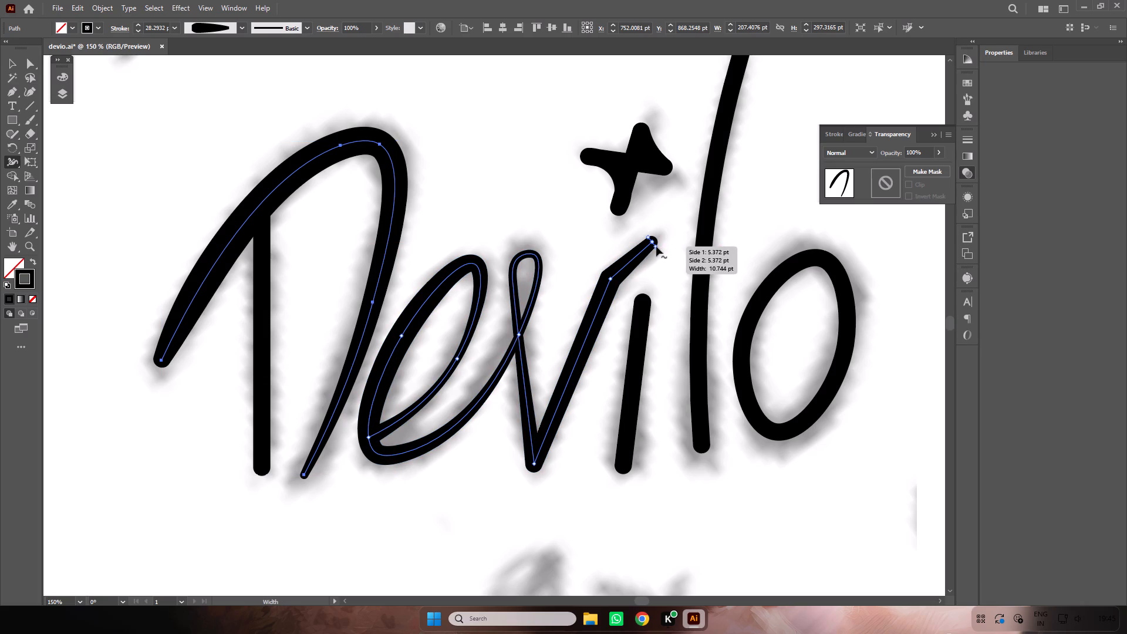
Delete the width points at the bend and the upper end of the v's stroke.
left_click(619, 283)
left_click(615, 282)
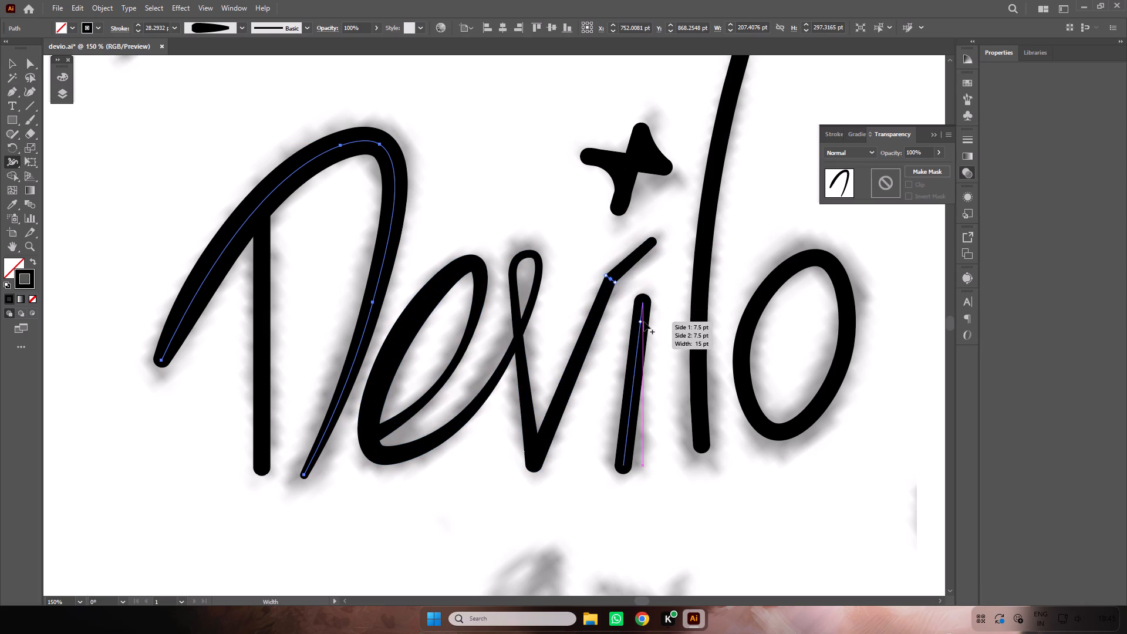
key("Delete")
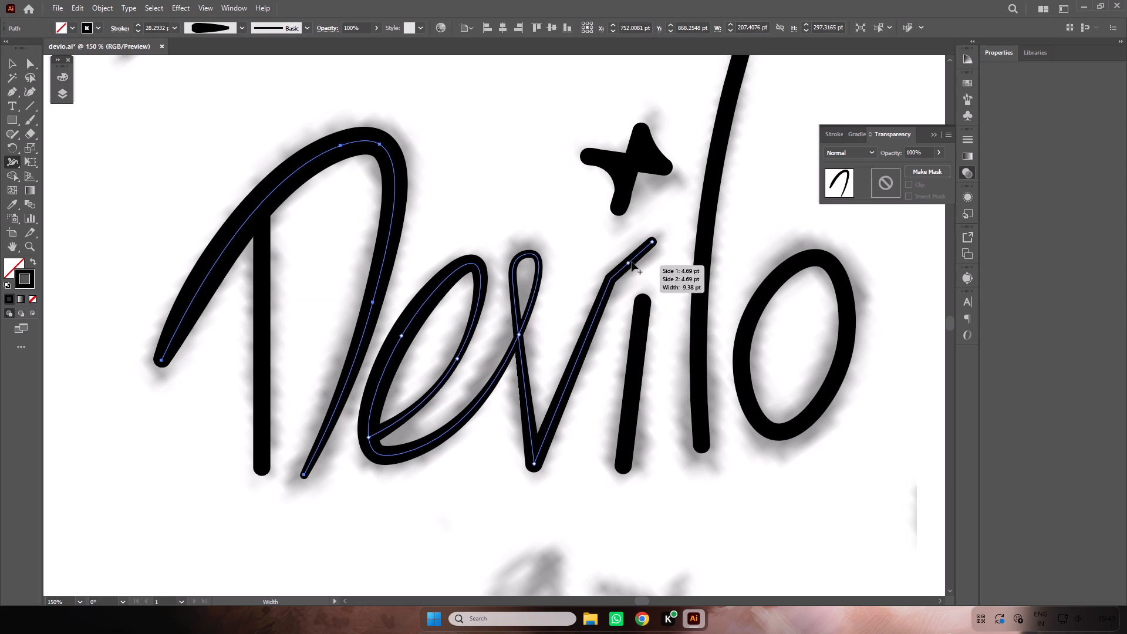
double_click(652, 244)
key("Delete")
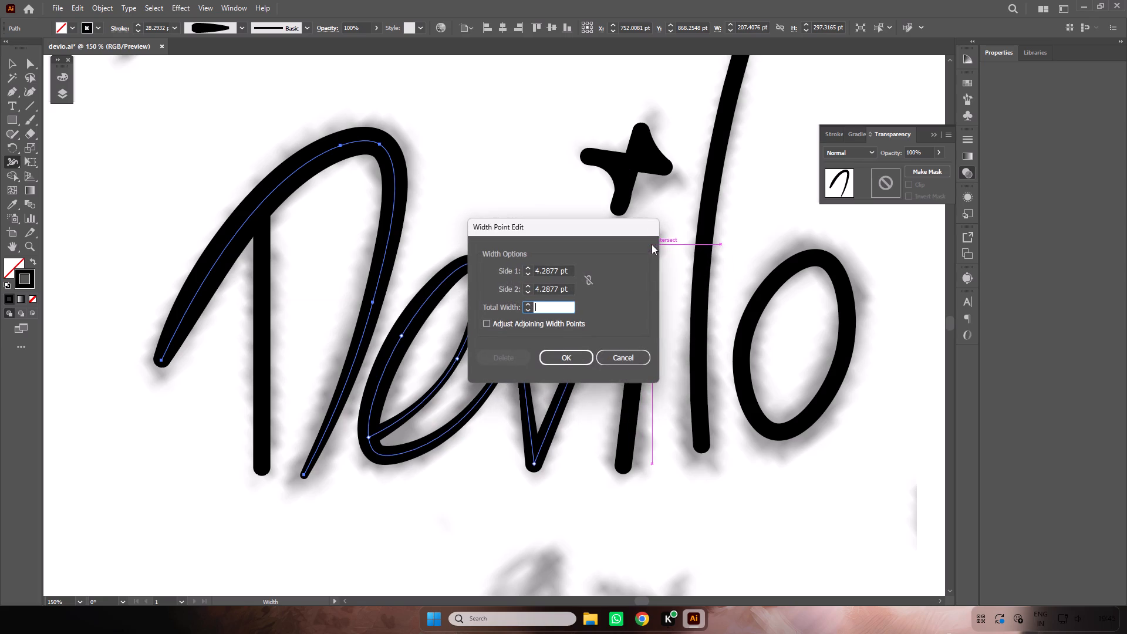
double_click(627, 362)
key("Delete")
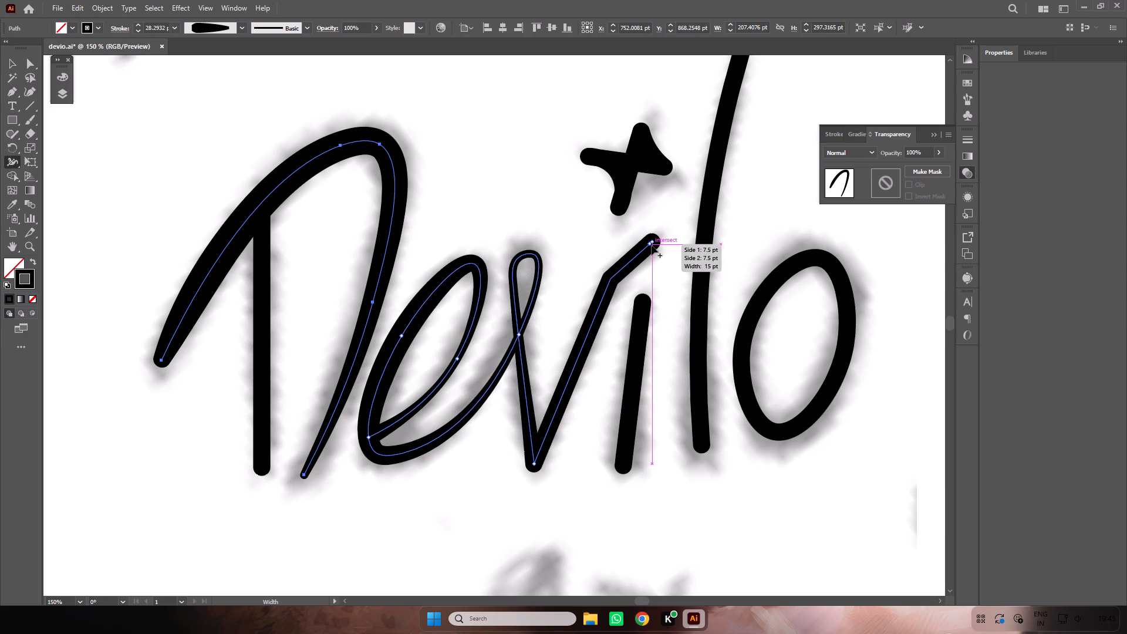
left_click(652, 242)
key("Delete")
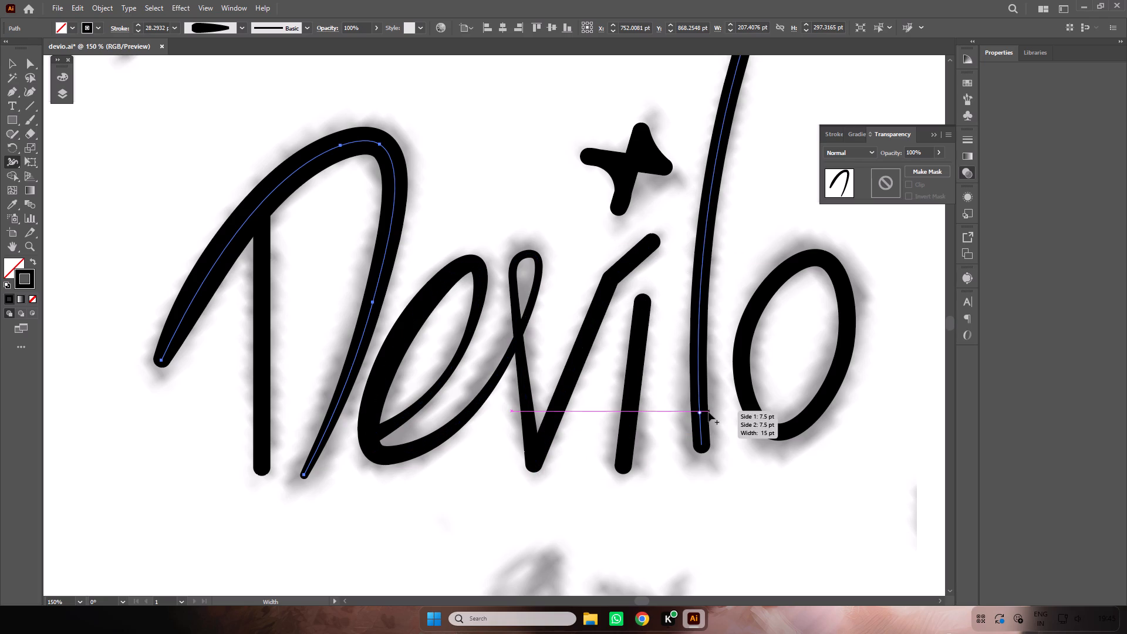
Narrow the upper end of the v's stroke into a taper with the Width tool.
left_click(657, 247)
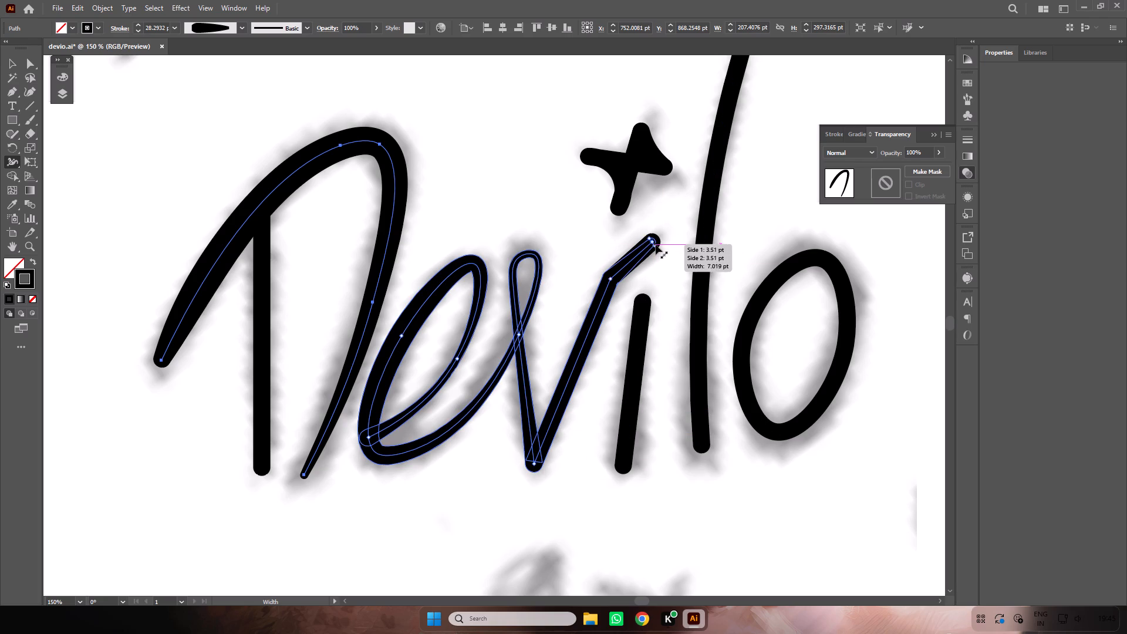
left_click(656, 245)
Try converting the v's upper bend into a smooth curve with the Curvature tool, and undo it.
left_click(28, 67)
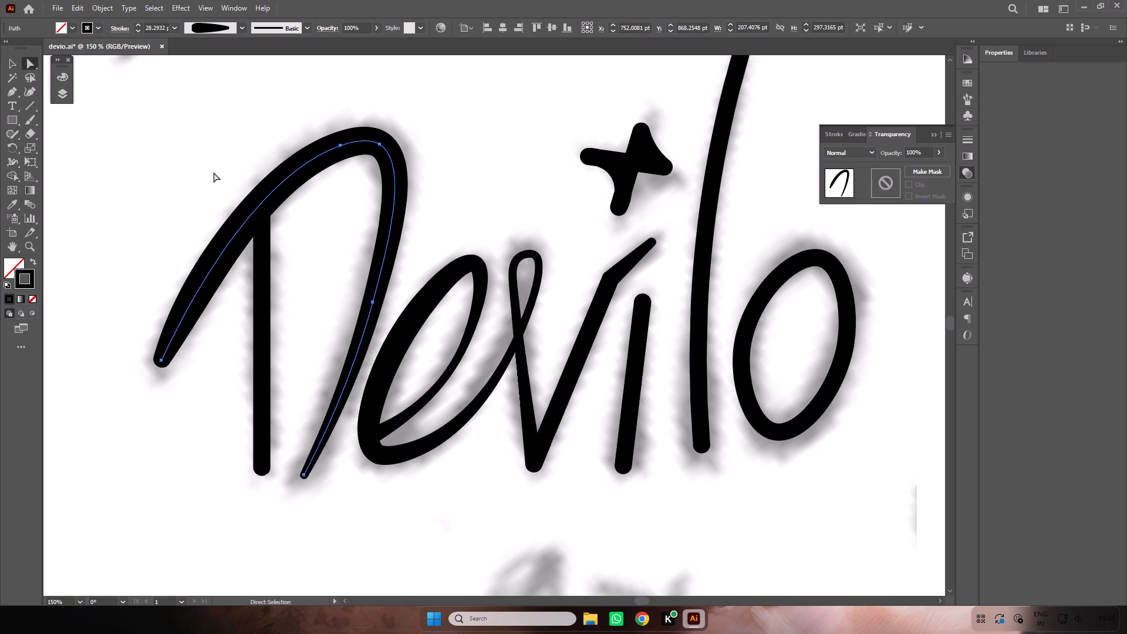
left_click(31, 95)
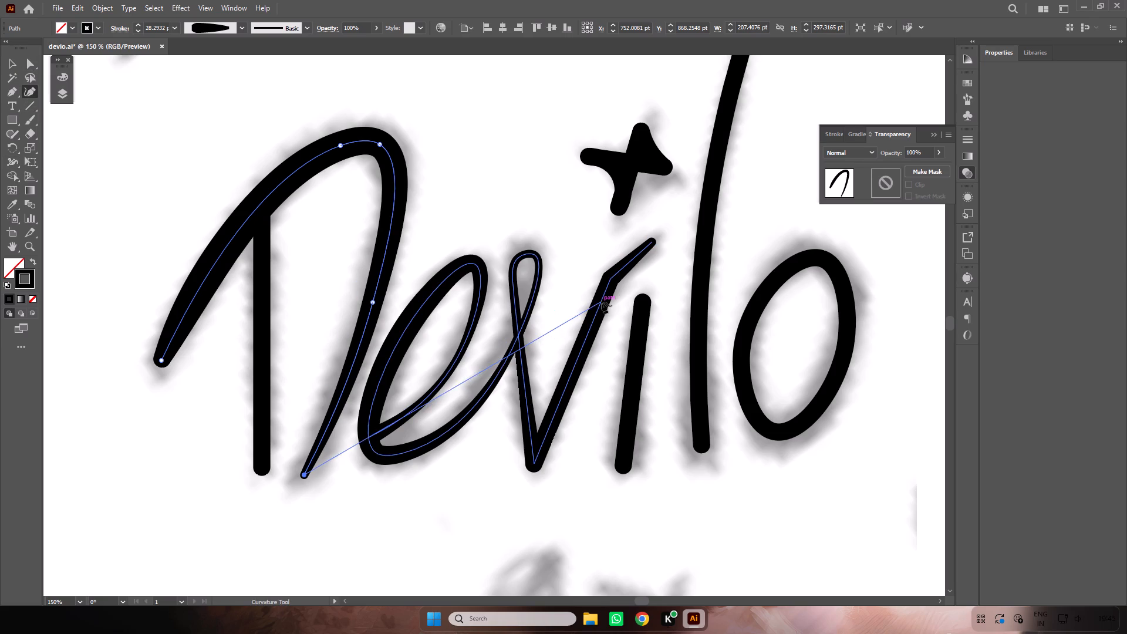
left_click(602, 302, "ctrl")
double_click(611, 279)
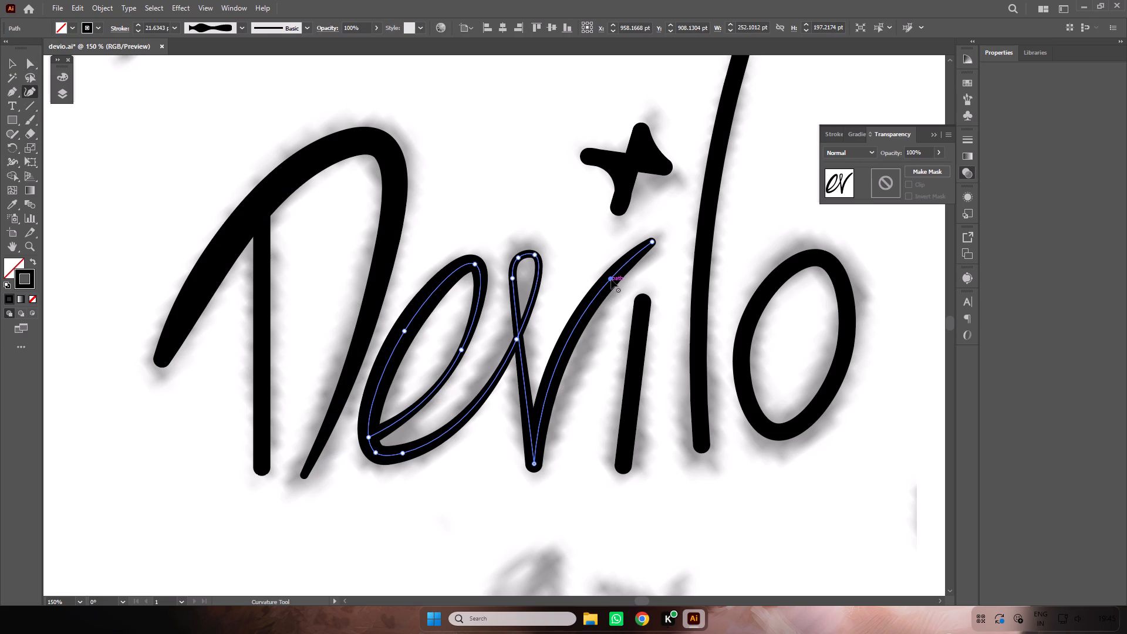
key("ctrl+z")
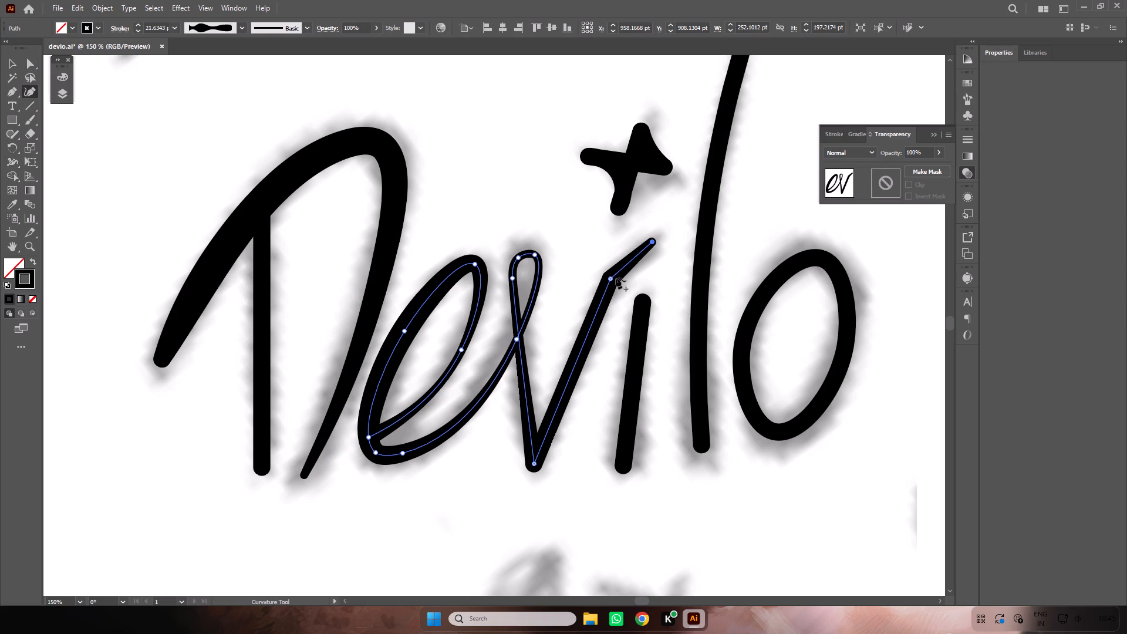
Round the v's upper bend and bottom corner together to a radius of about 15.32 pt using the live corners.
left_click(28, 65)
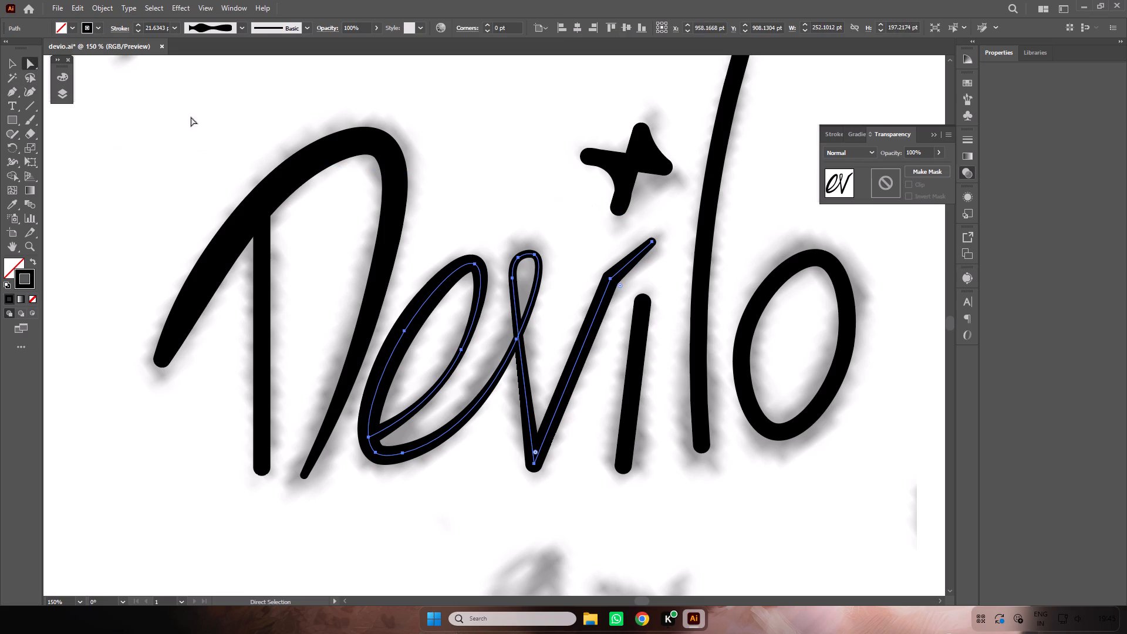
left_click_drag(620, 284, 627, 287)
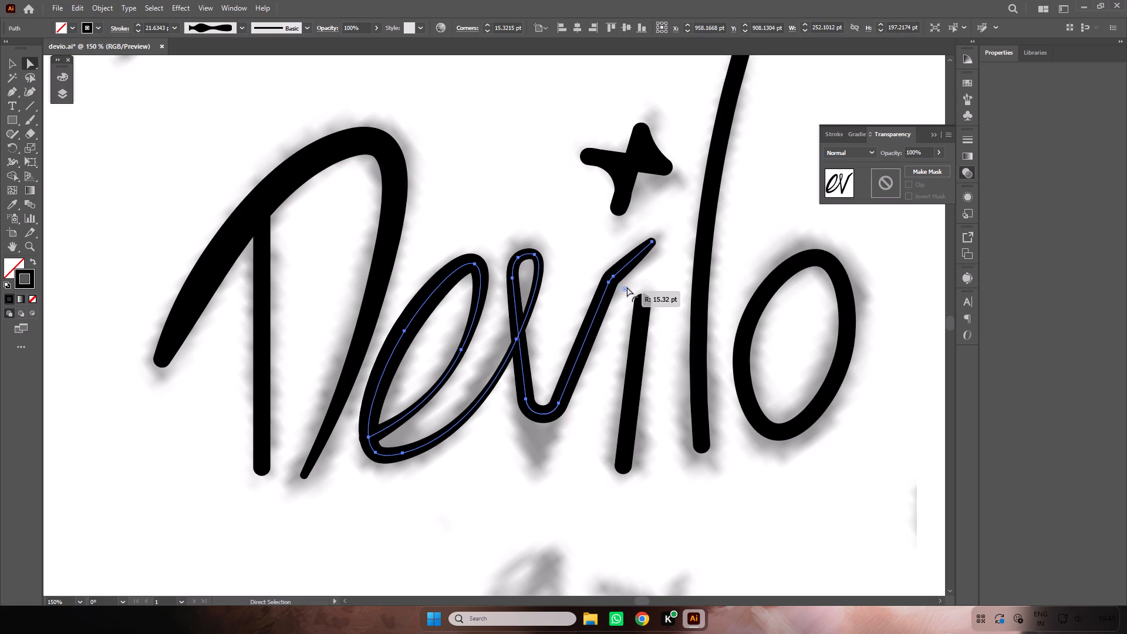
Reset the shared corner rounding on the v and round only its upper bend to a radius of about 137.3 pt.
left_click_drag(627, 287, 596, 276)
triple_click(622, 285)
left_click(622, 285)
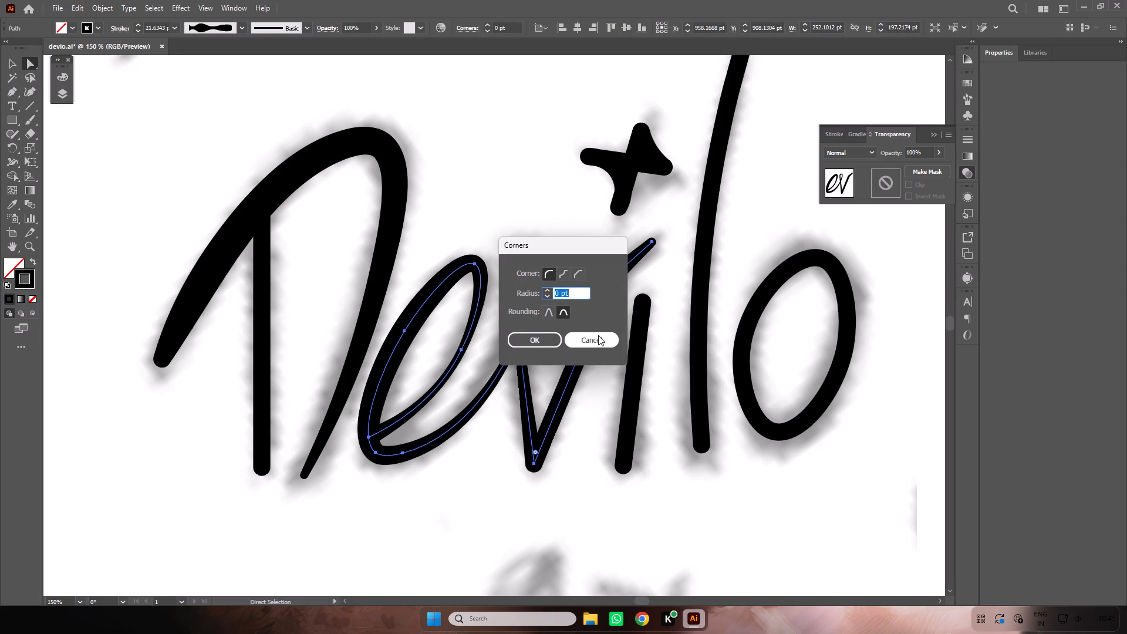
left_click(596, 336)
left_click_drag(620, 286, 631, 295)
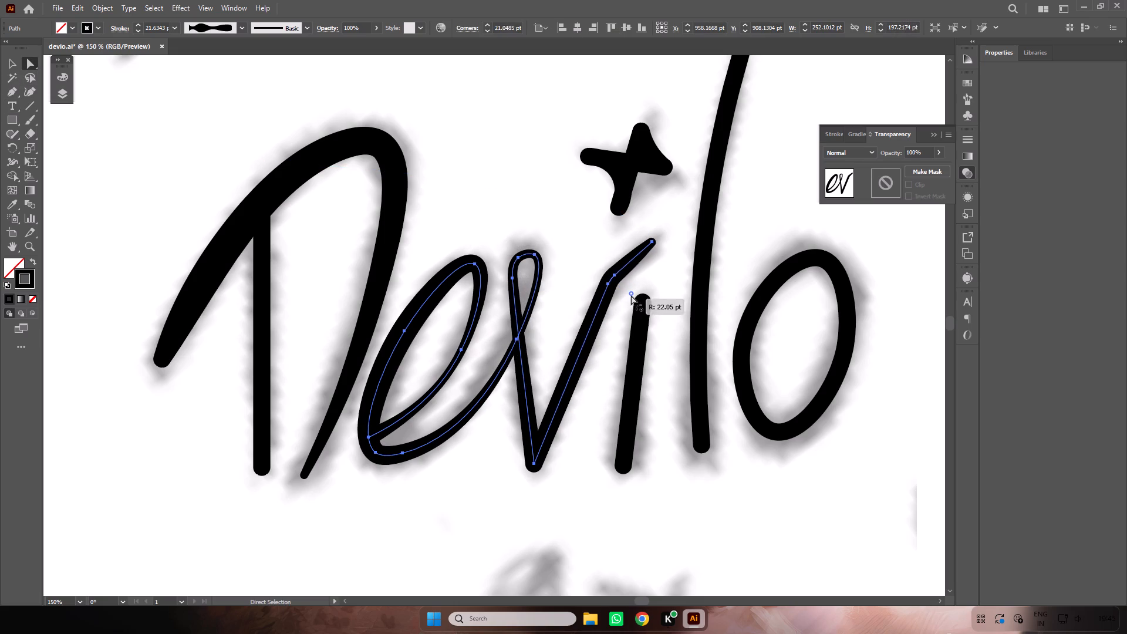
left_click_drag(631, 295, 754, 348)
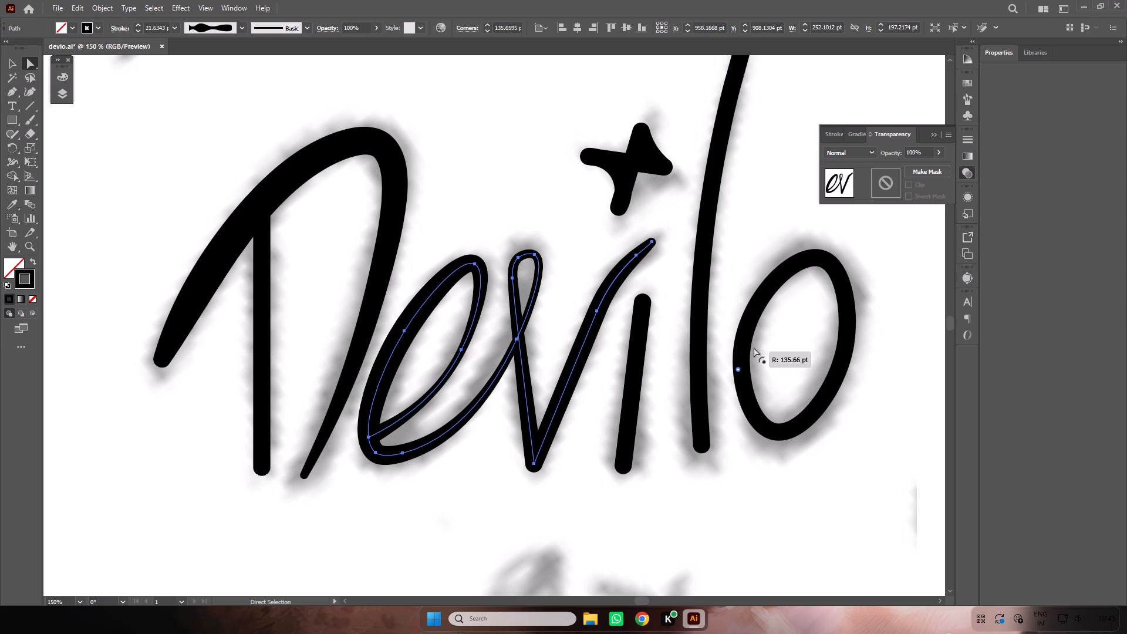
left_click_drag(754, 348, 756, 348)
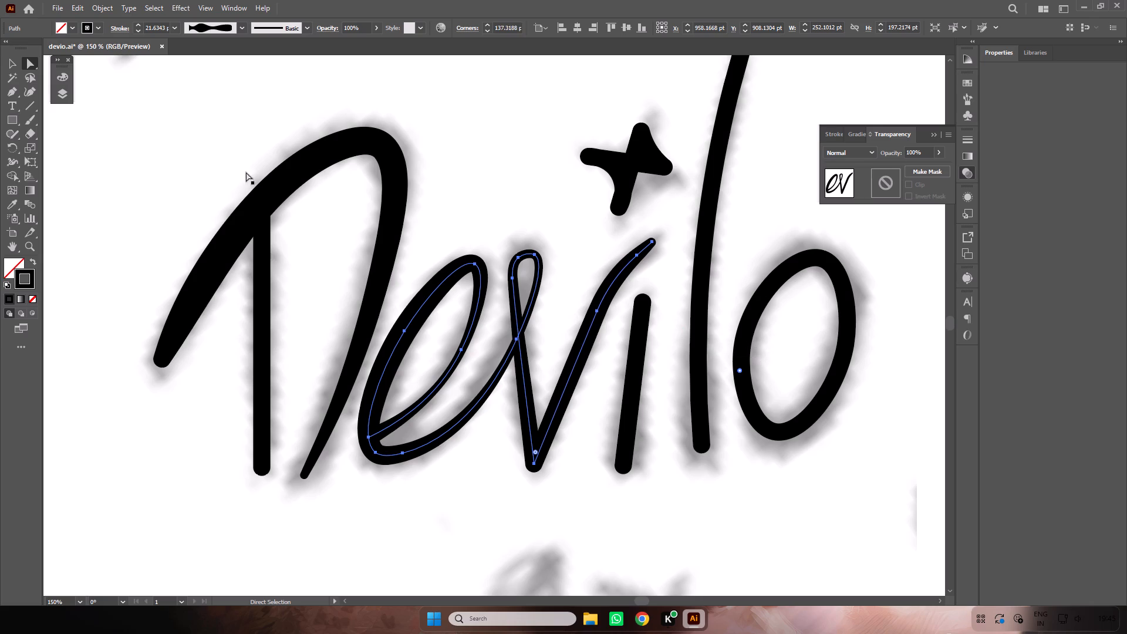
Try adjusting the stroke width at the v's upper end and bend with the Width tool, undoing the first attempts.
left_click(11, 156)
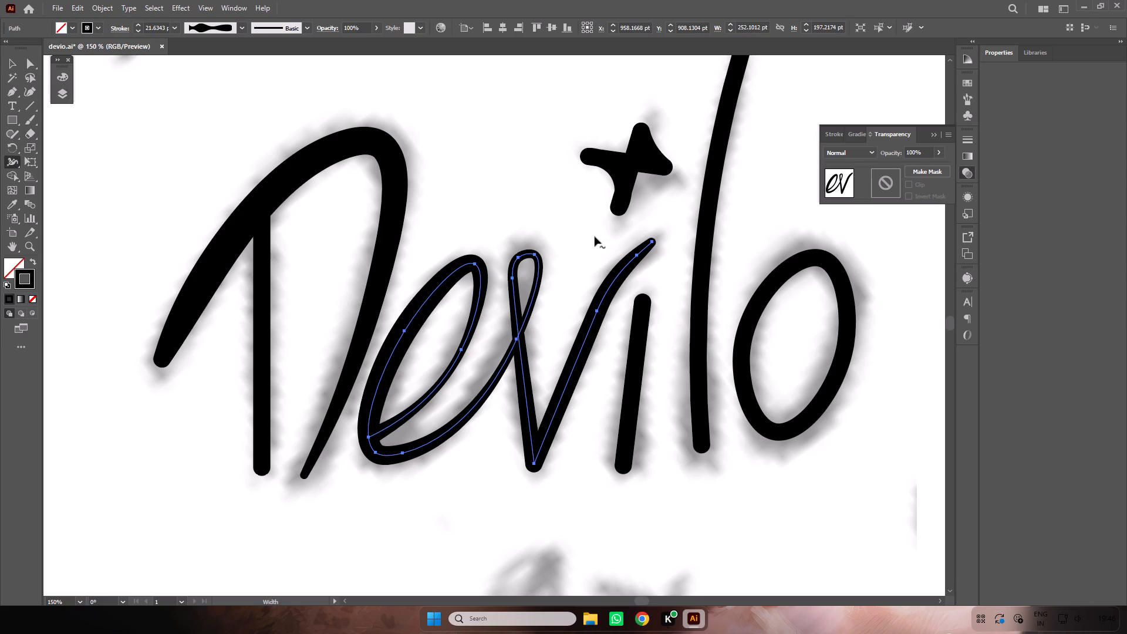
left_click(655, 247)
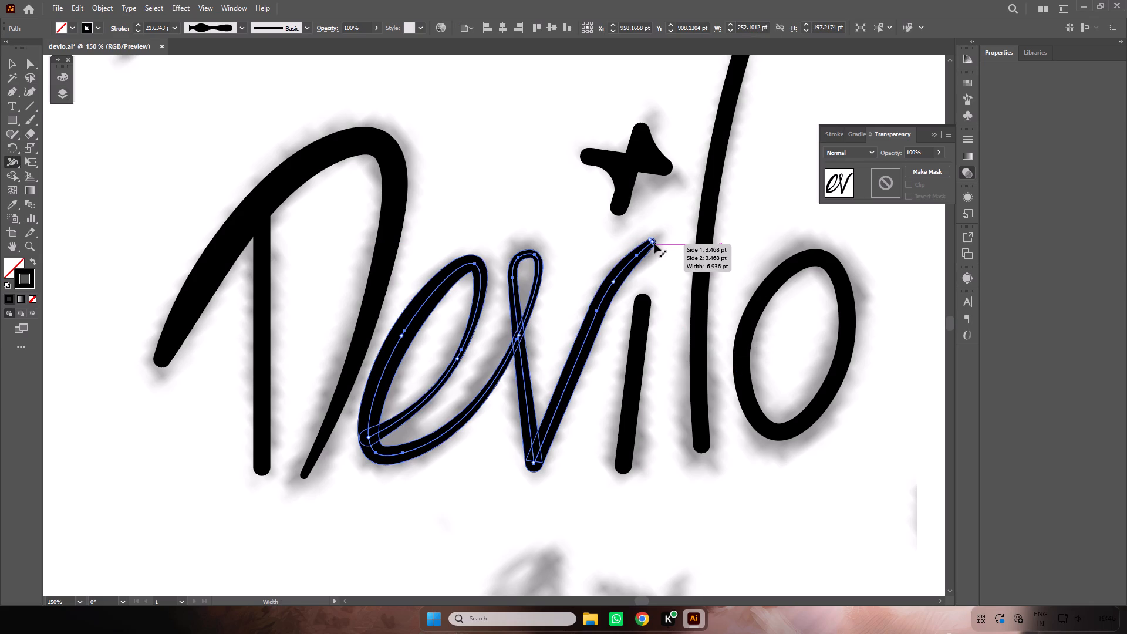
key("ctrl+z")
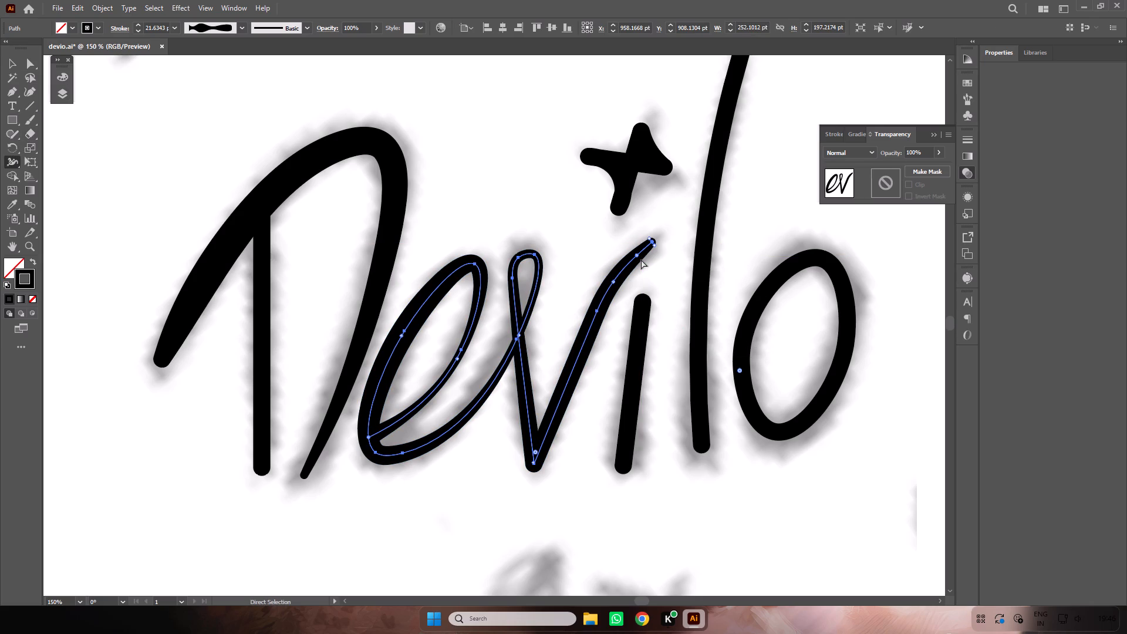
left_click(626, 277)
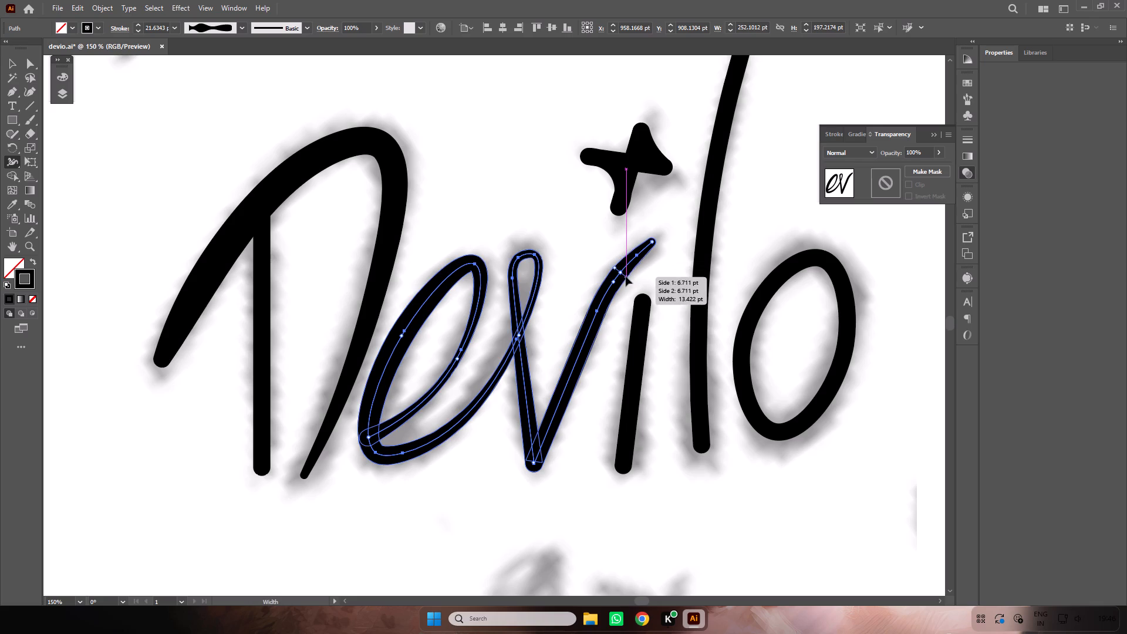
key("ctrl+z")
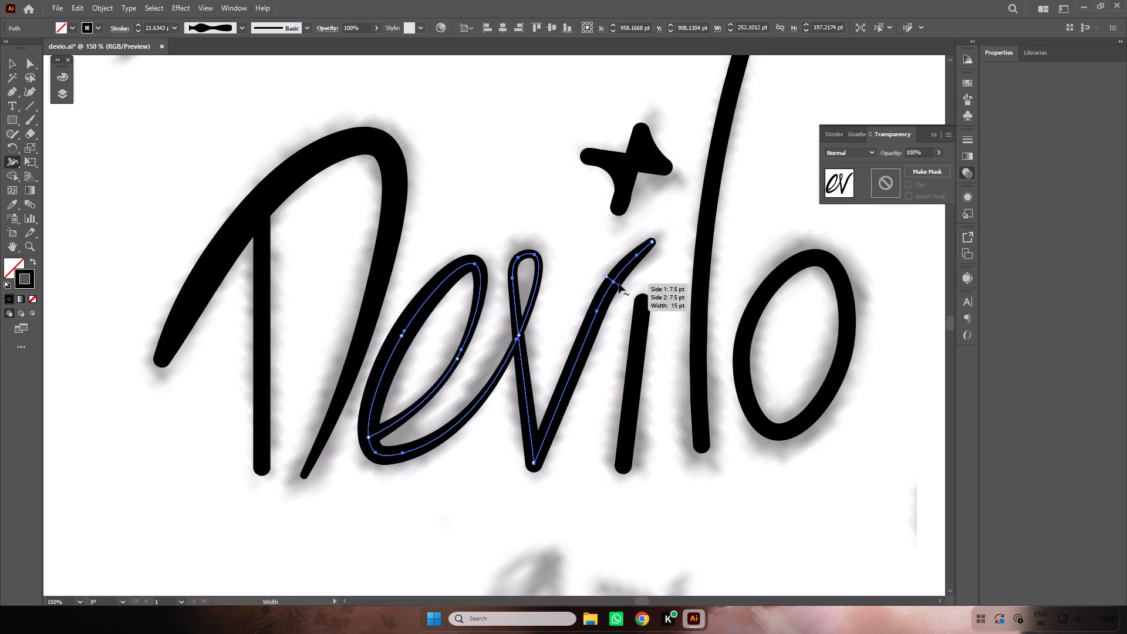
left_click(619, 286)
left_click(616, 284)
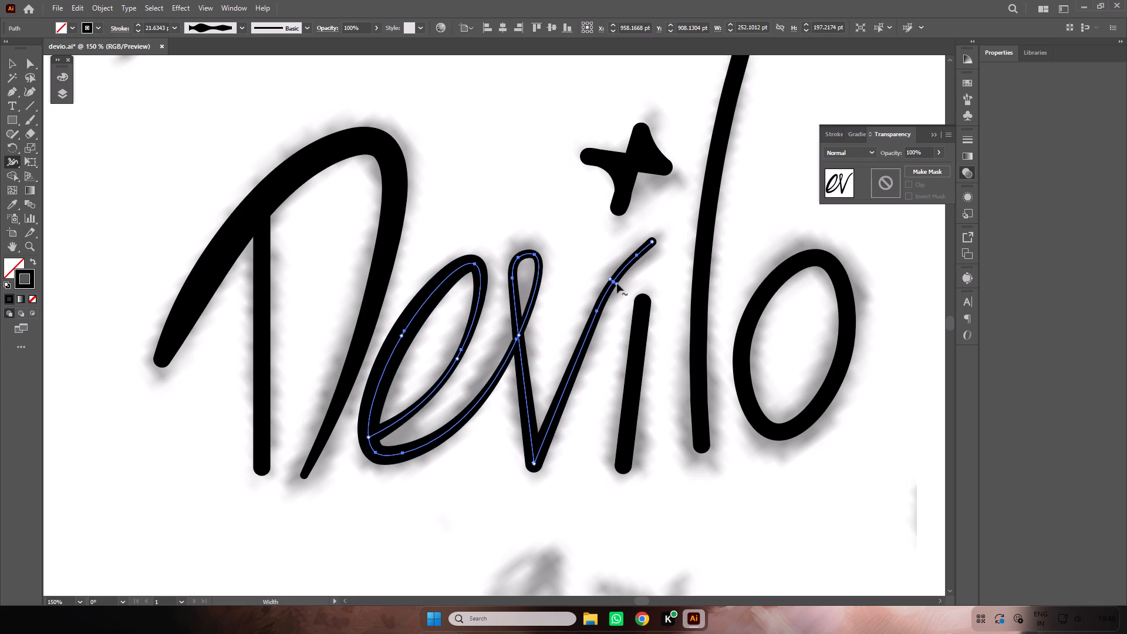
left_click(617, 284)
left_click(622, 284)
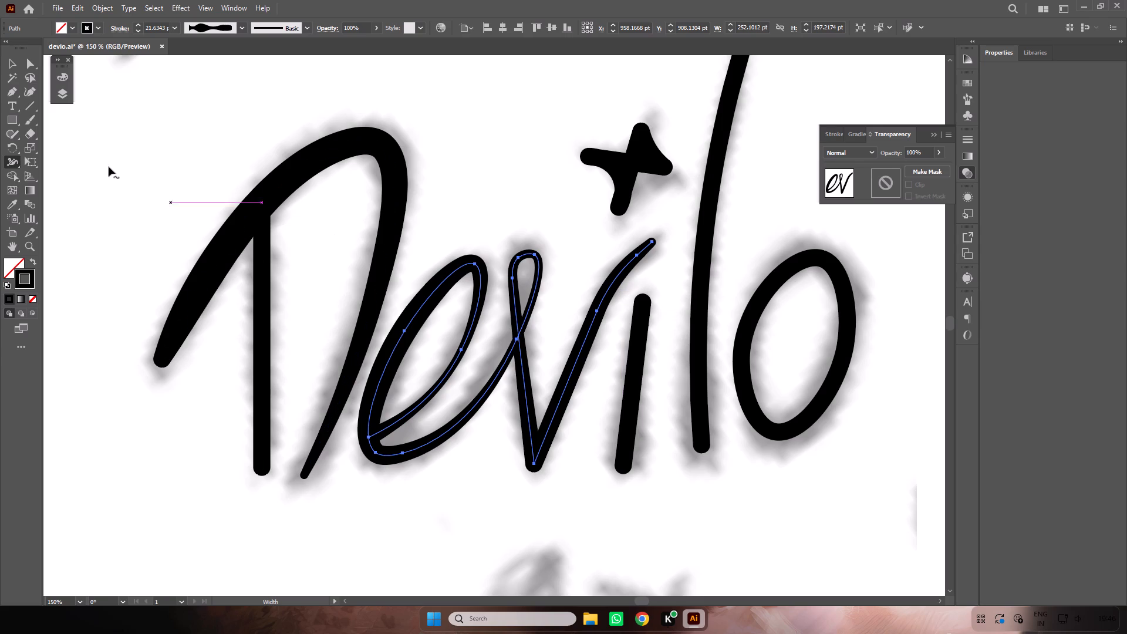
Reselect the joined e-v stroke and delete the width points at the v's bend and upper end.
left_click(12, 60)
left_click(185, 103)
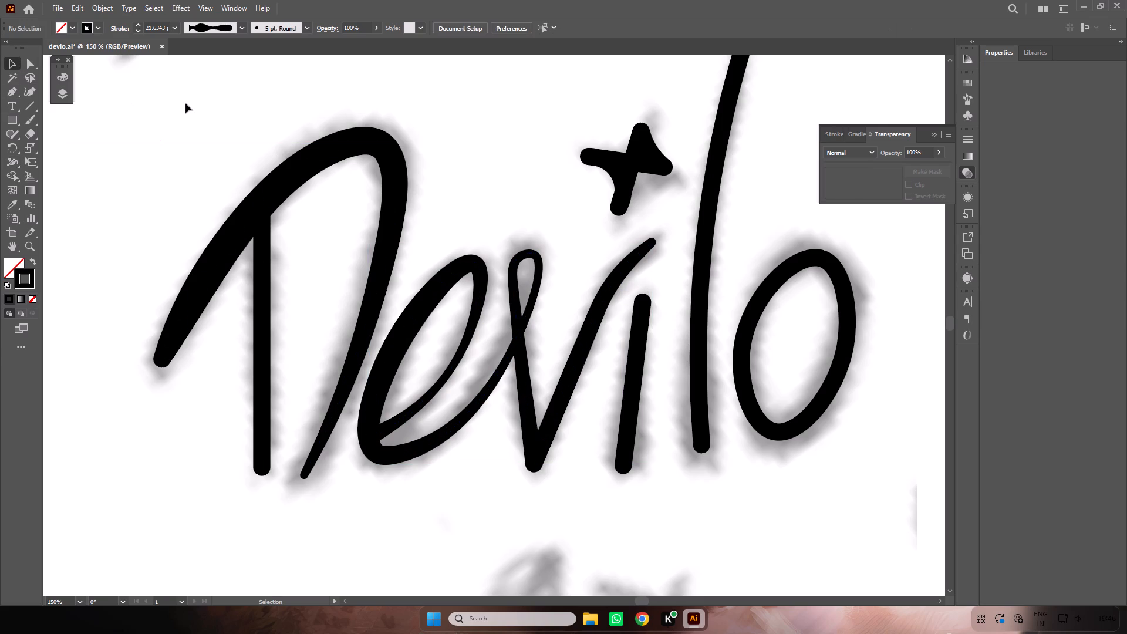
left_click(613, 283)
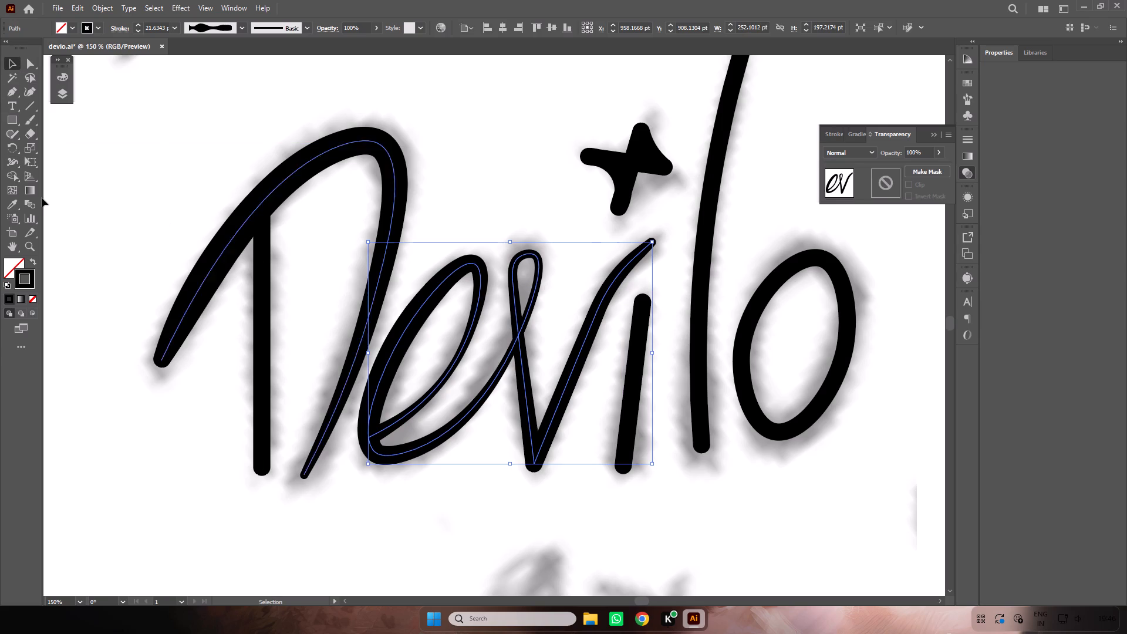
left_click(16, 159)
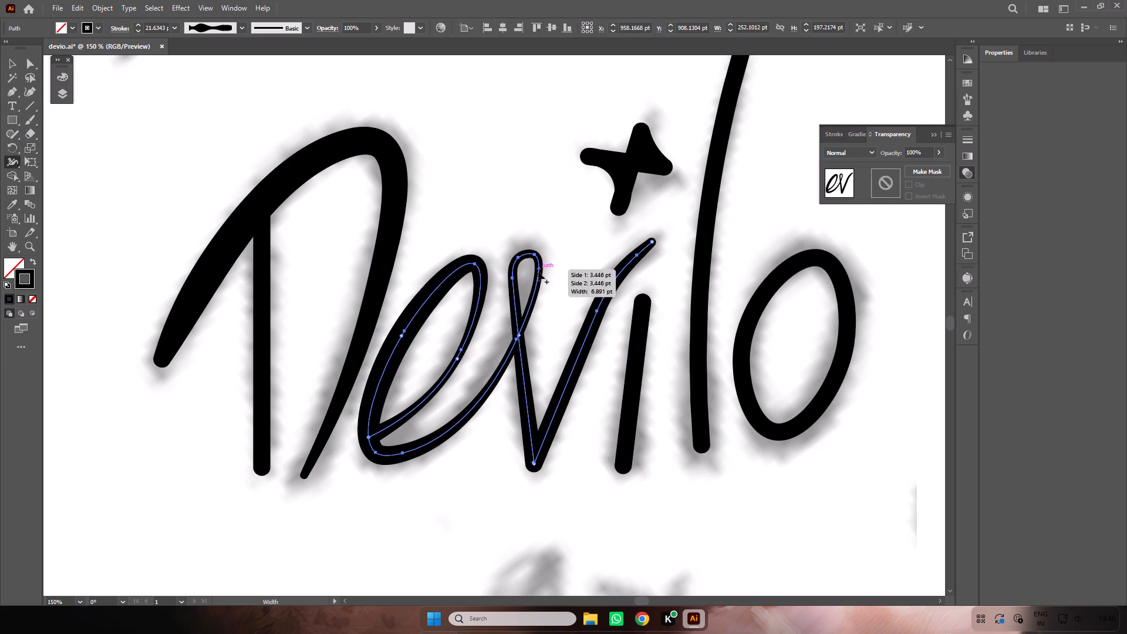
left_click(596, 312)
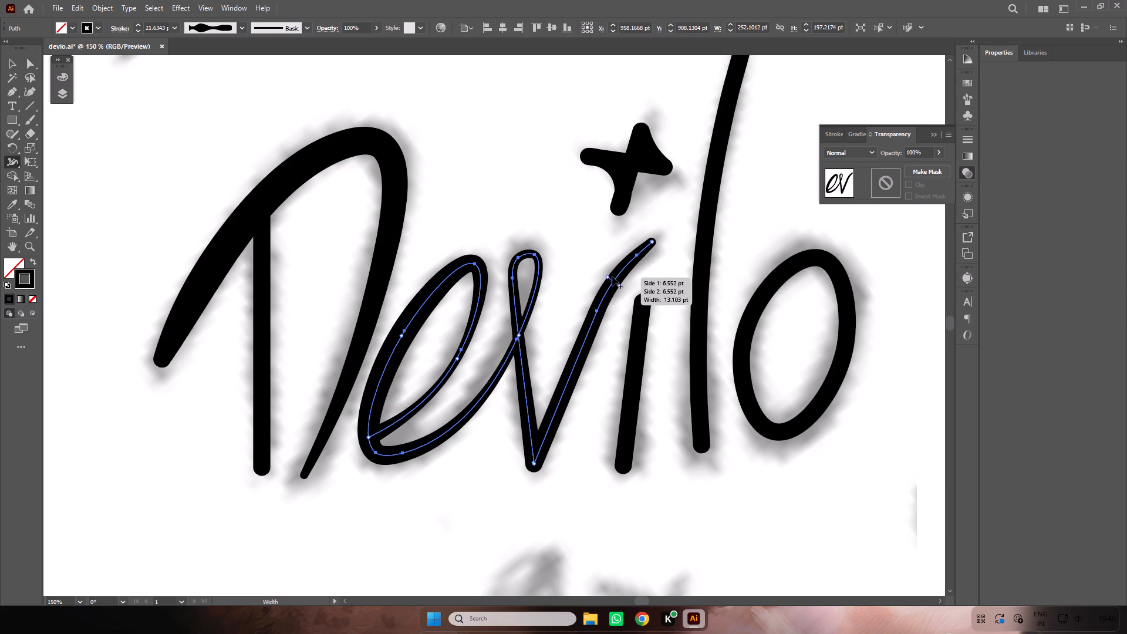
left_click(613, 283)
key("Delete")
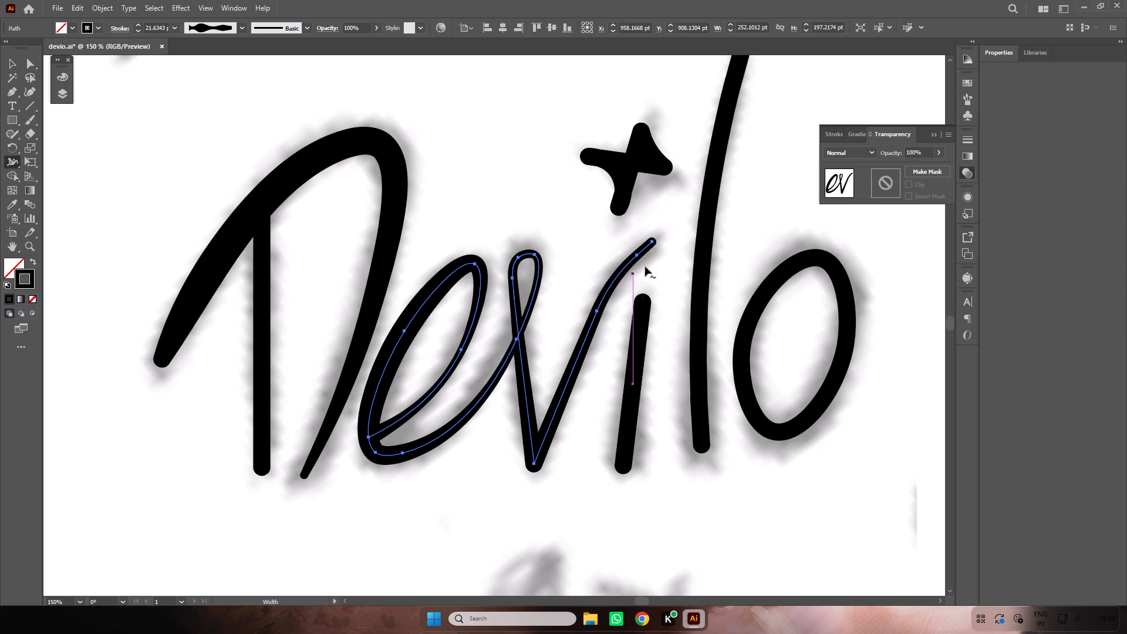
left_click(653, 242)
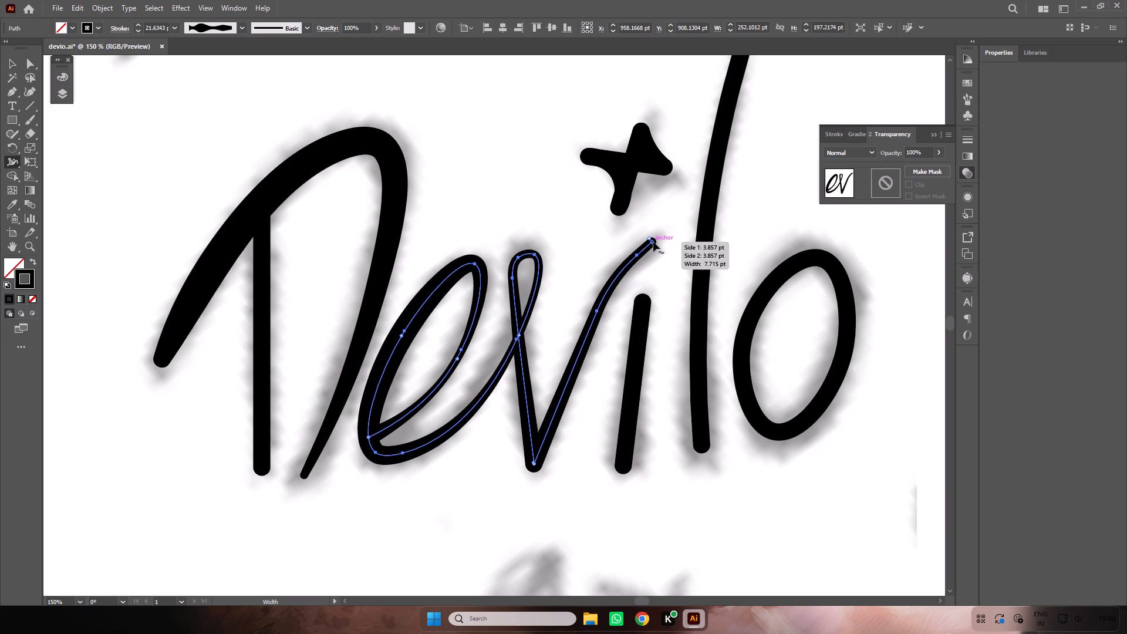
key("Delete")
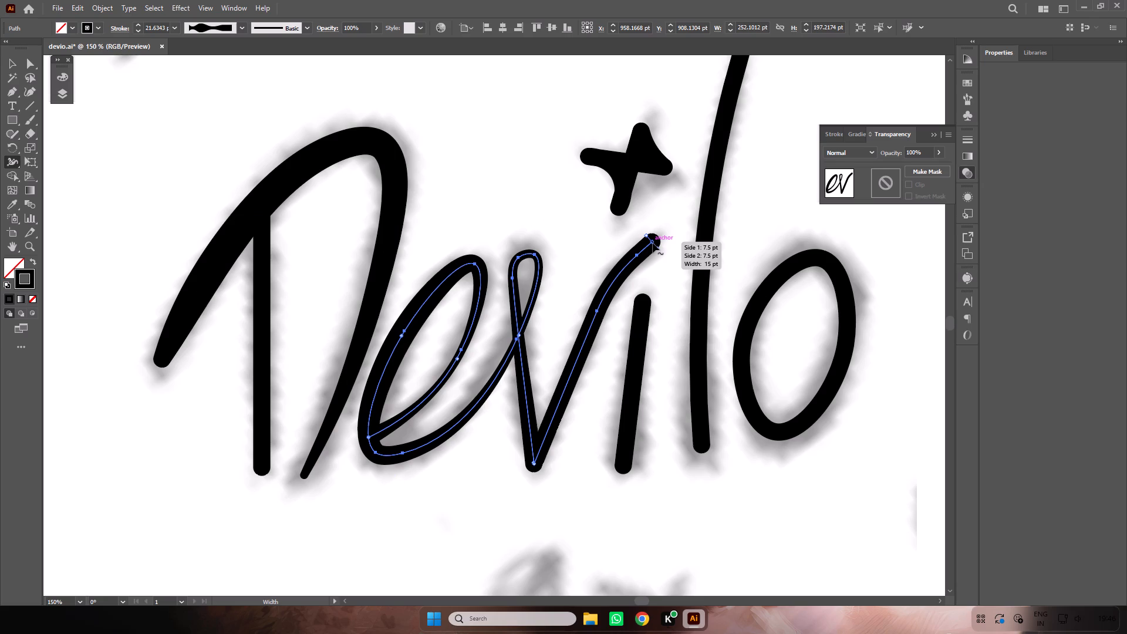
Extend the v's upper end diagonally toward the l with the Curvature tool and delete the former end anchor.
left_click(27, 90)
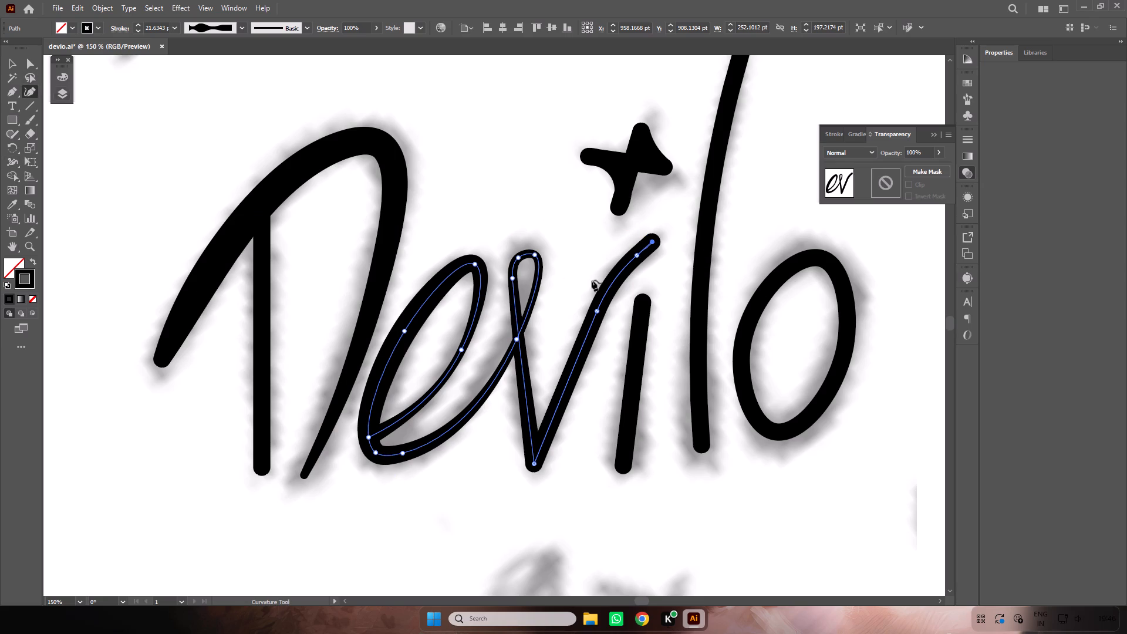
left_click(677, 222)
left_click(677, 222)
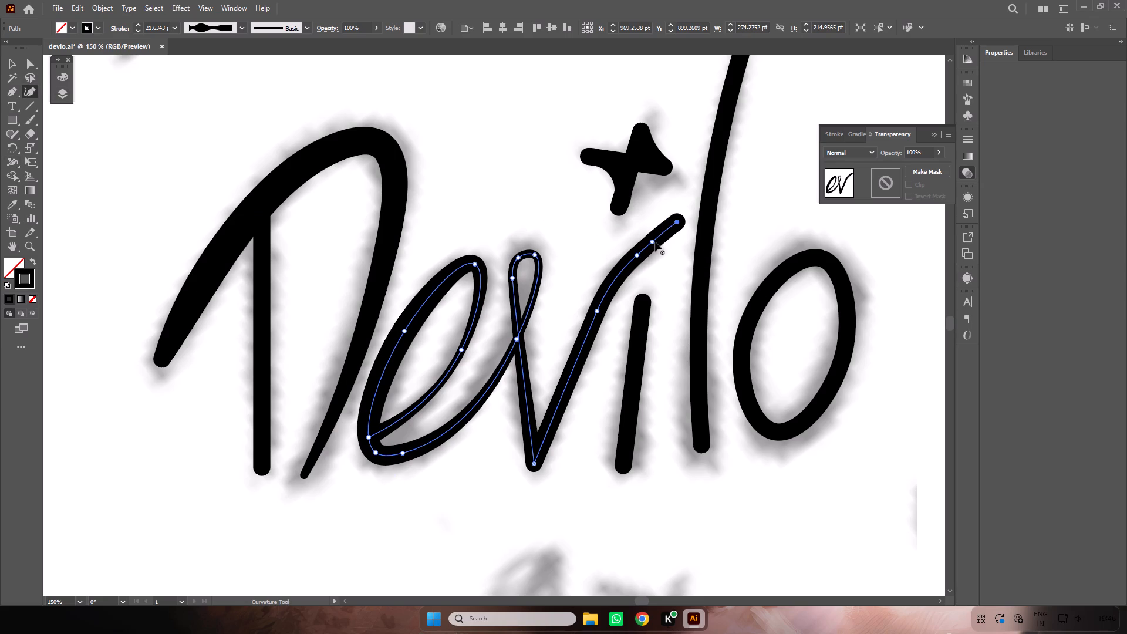
left_click(653, 242)
key("Delete")
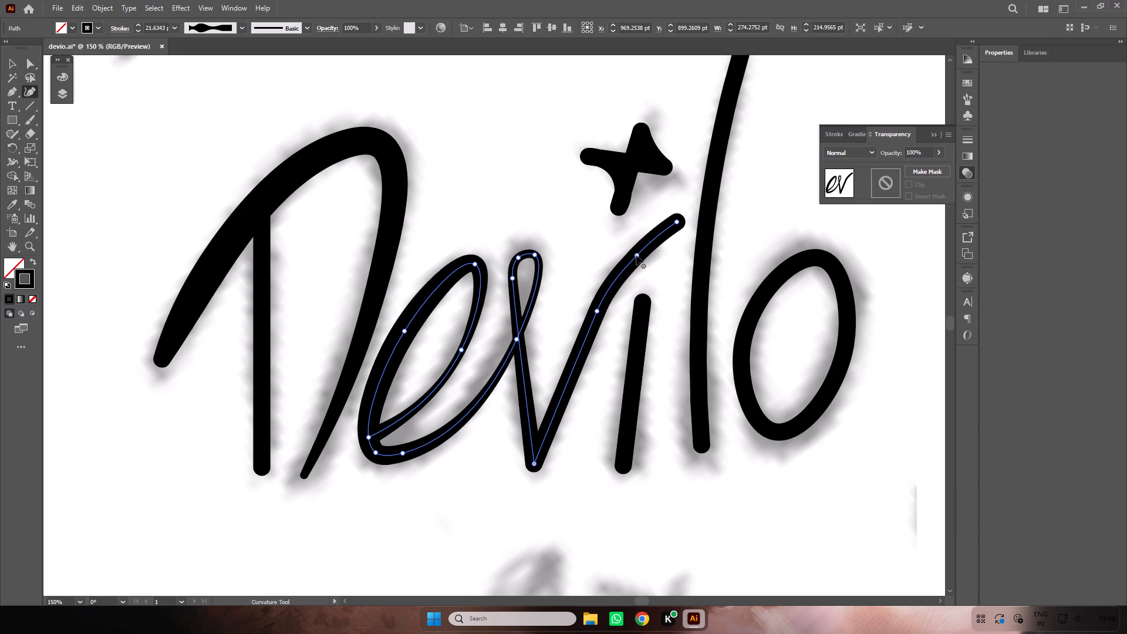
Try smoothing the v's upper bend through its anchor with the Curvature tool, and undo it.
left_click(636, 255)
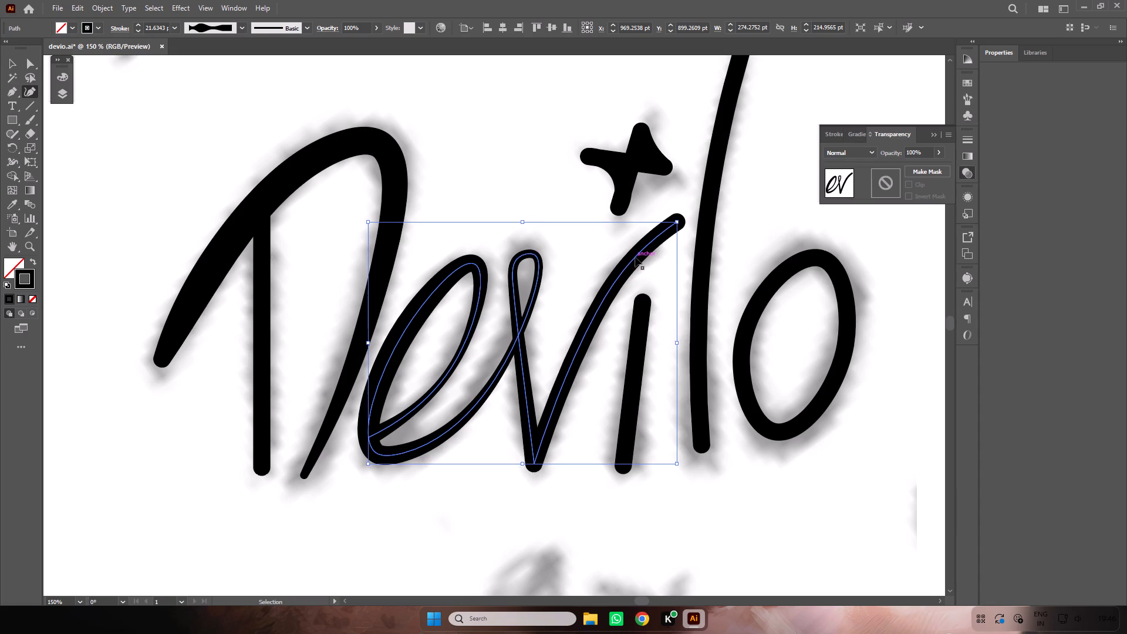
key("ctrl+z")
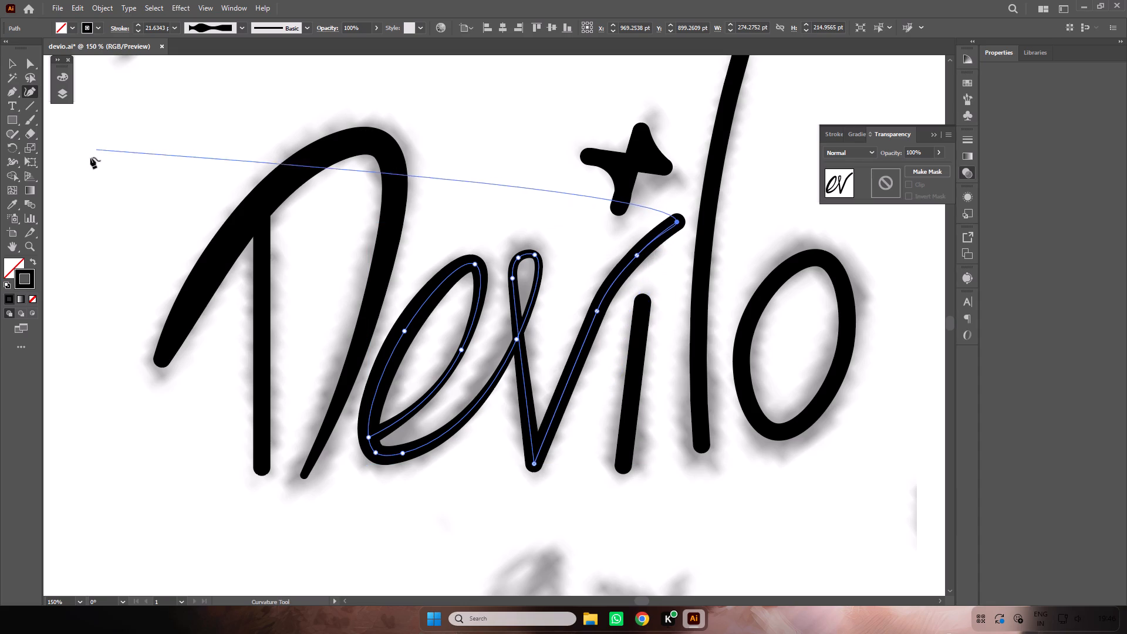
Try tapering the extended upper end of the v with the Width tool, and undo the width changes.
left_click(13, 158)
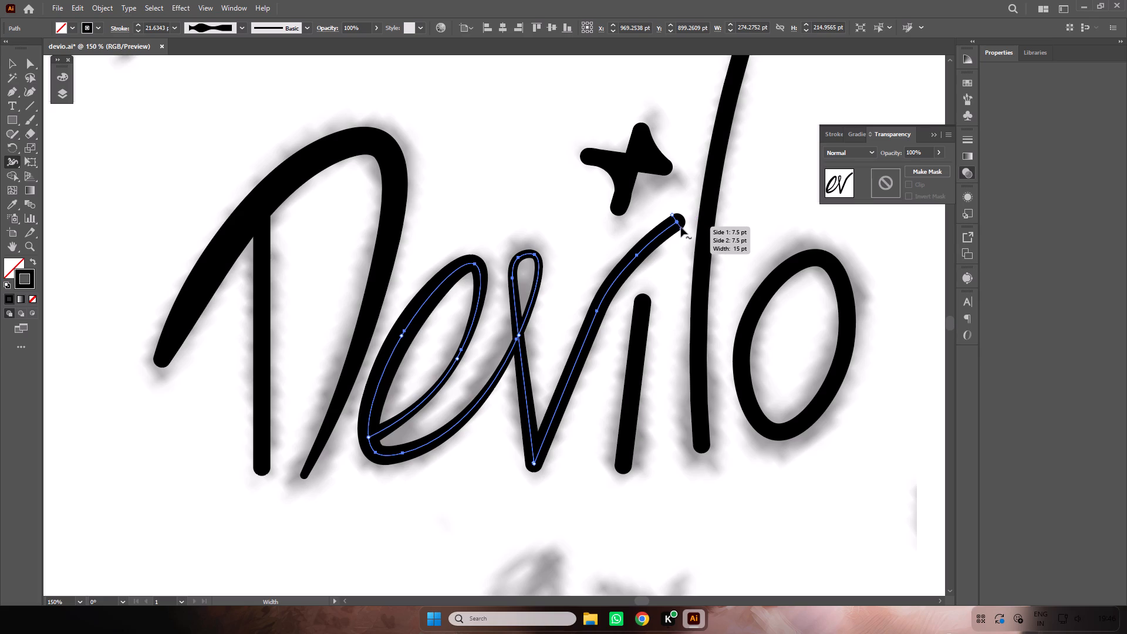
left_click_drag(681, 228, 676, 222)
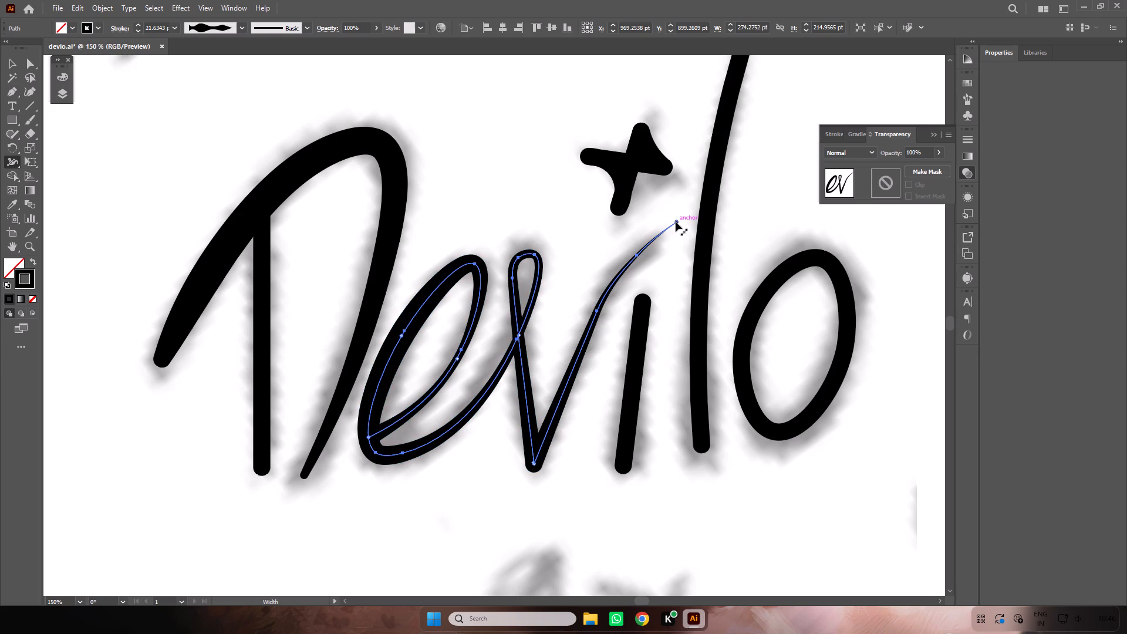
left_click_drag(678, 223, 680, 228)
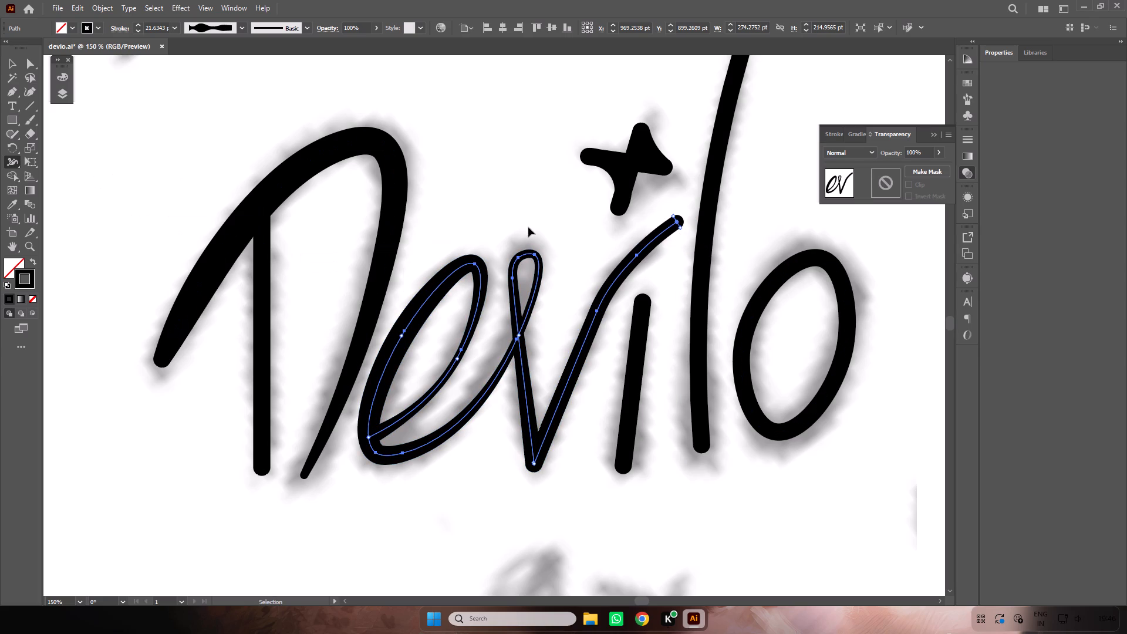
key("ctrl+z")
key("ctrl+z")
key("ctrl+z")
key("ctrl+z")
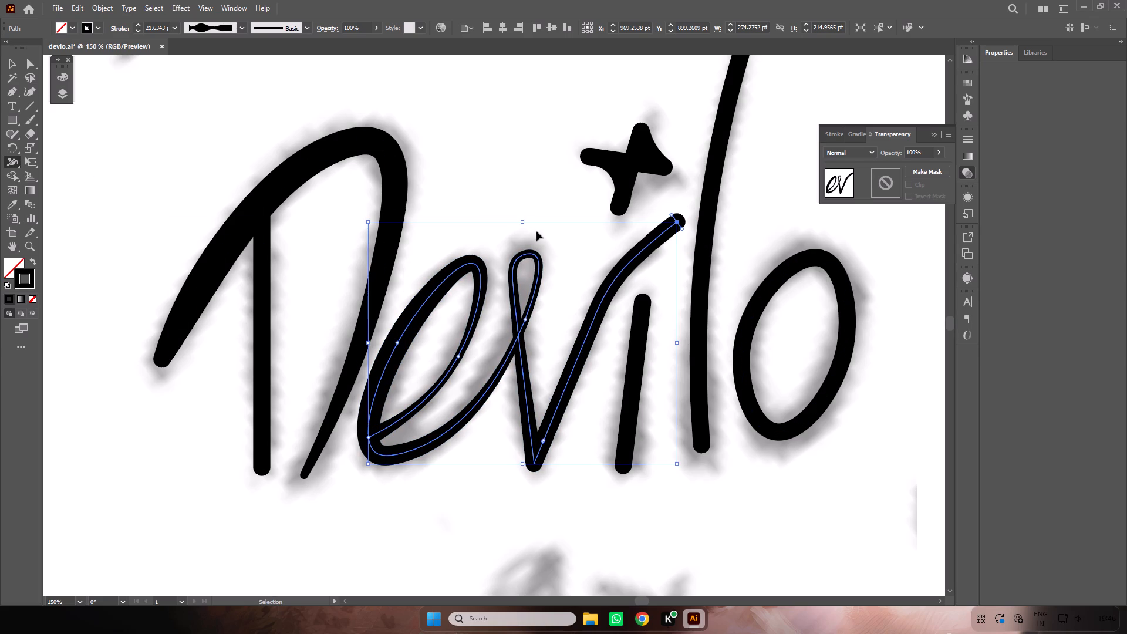
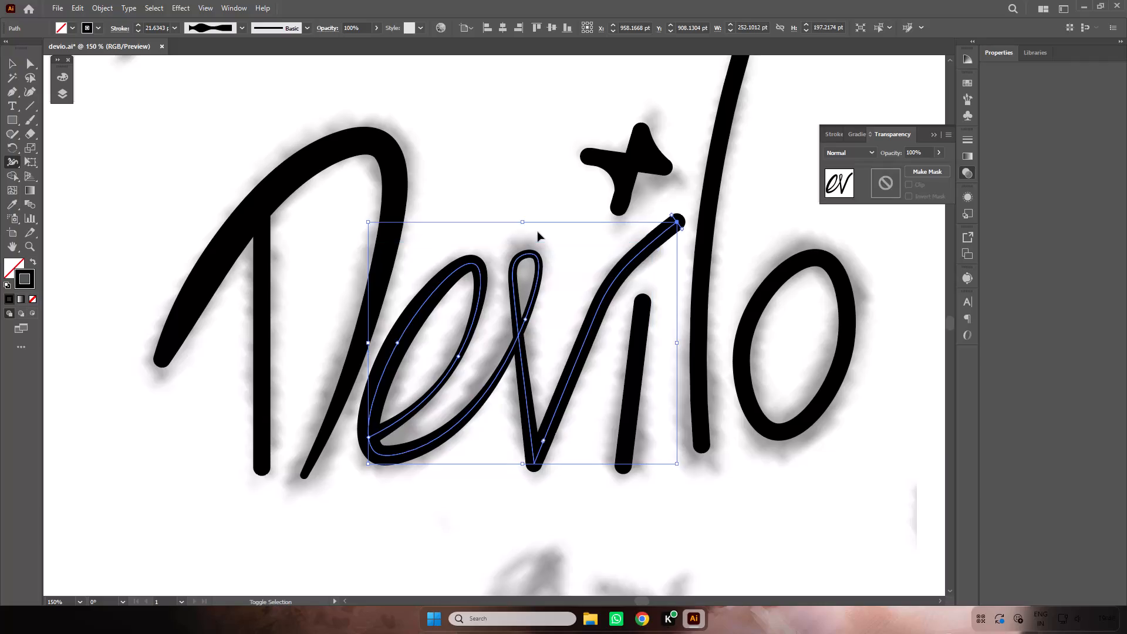
Undo the remaining extension of the v's upper end and deselect the e-v stroke.
key("ctrl+z")
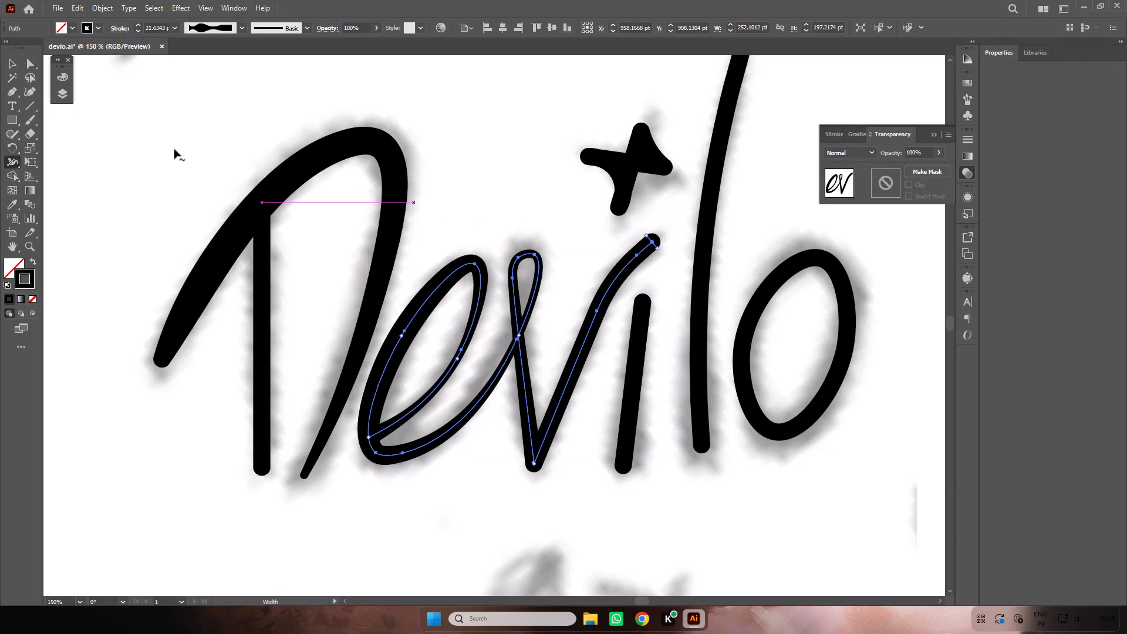
left_click(11, 60)
left_click(278, 139, "ctrl")
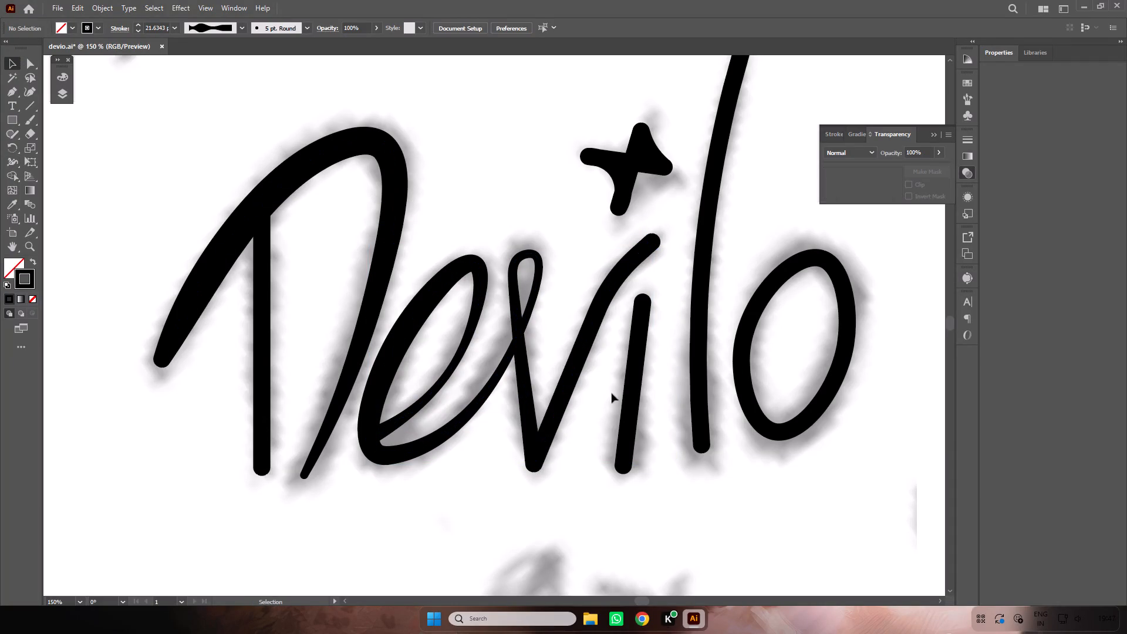
Taper the i's stem with the Width tool, widening its base to about 34 pt and narrowing its top end.
left_click(628, 409)
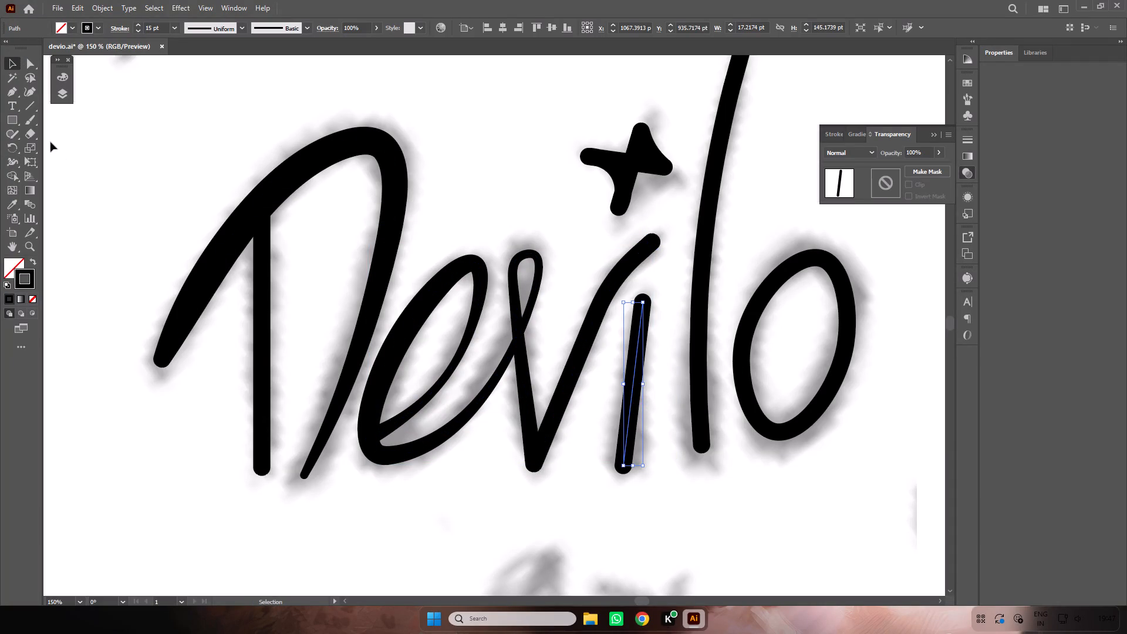
left_click(12, 161)
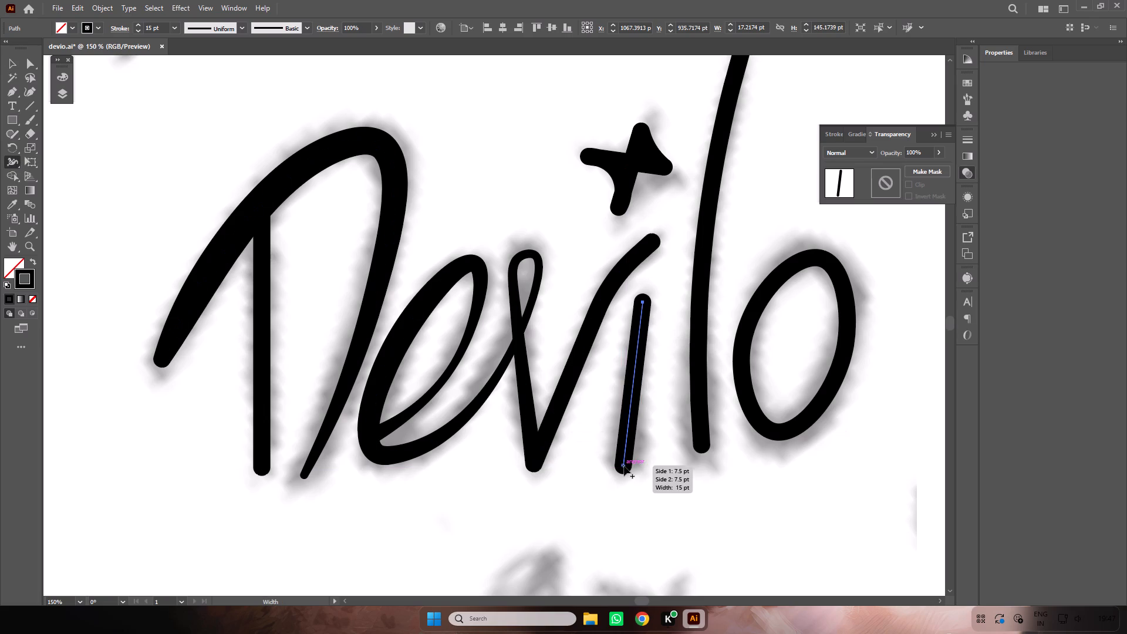
left_click_drag(624, 466, 643, 469)
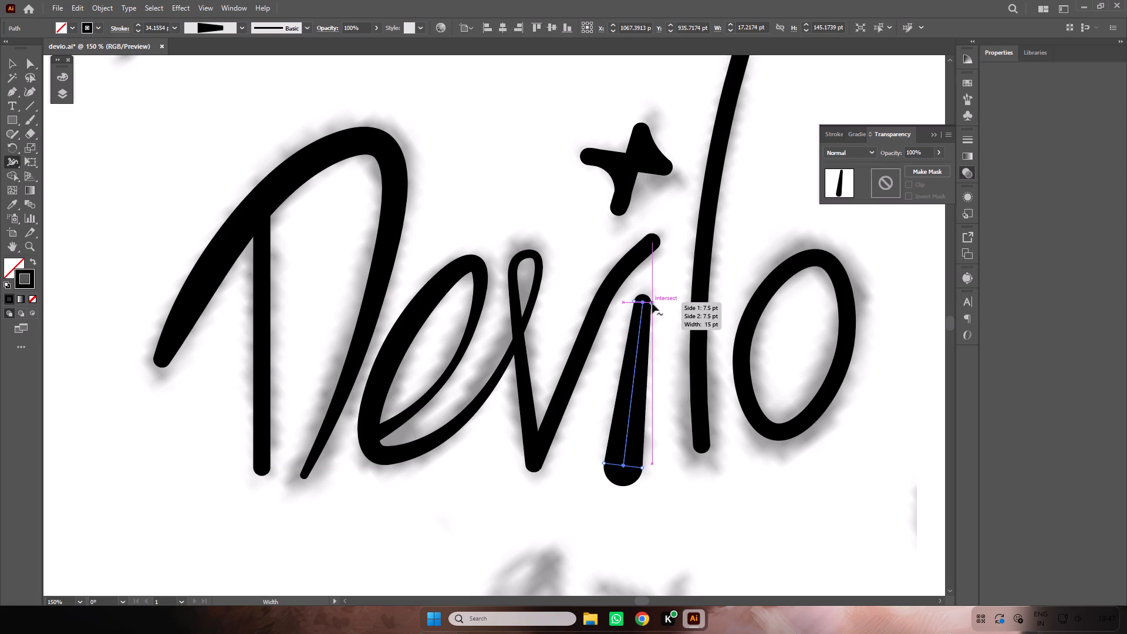
left_click_drag(652, 303, 646, 303)
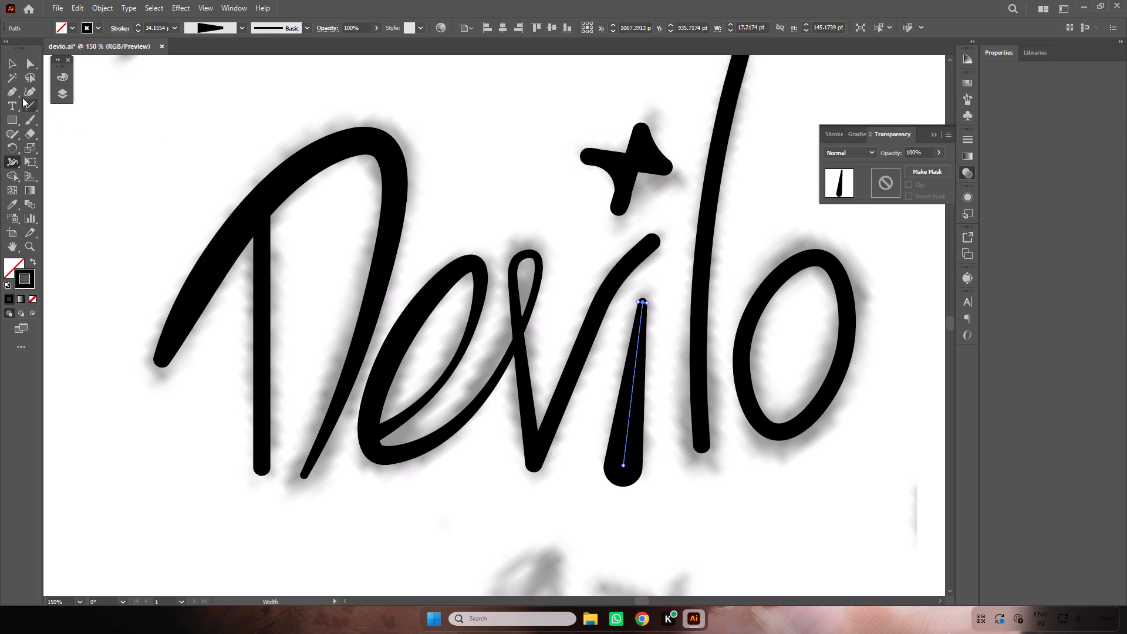
Lengthen the i's stem upward to about 160 pt tall by moving its top anchor with the Curvature tool.
left_click(28, 90)
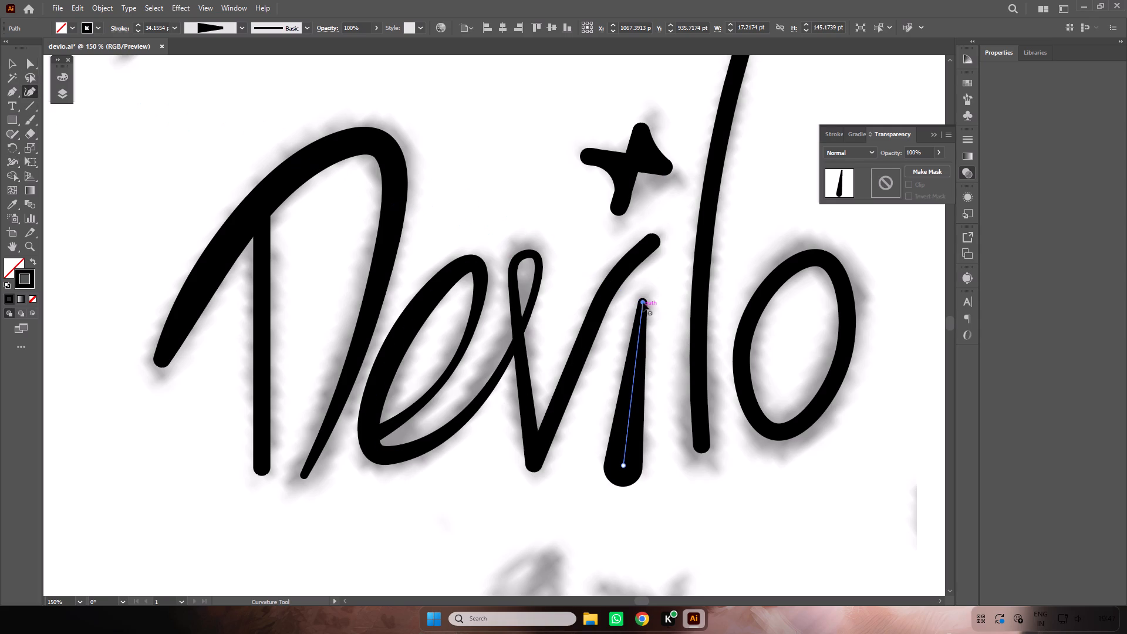
left_click_drag(645, 302, 649, 289)
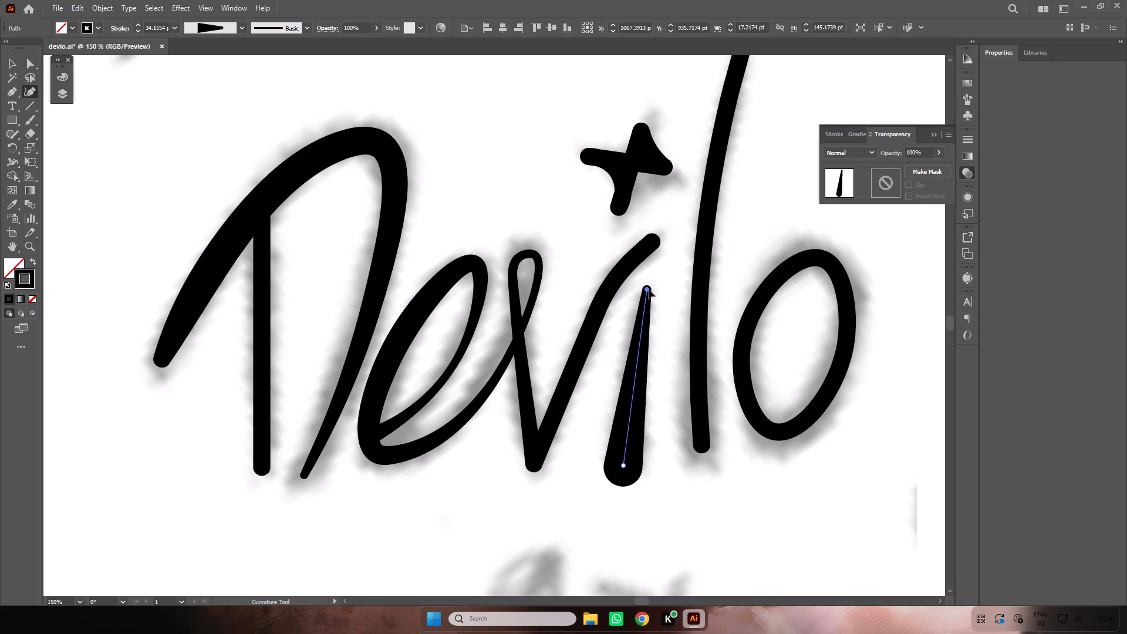
left_click_drag(649, 289, 646, 285)
left_click(646, 285)
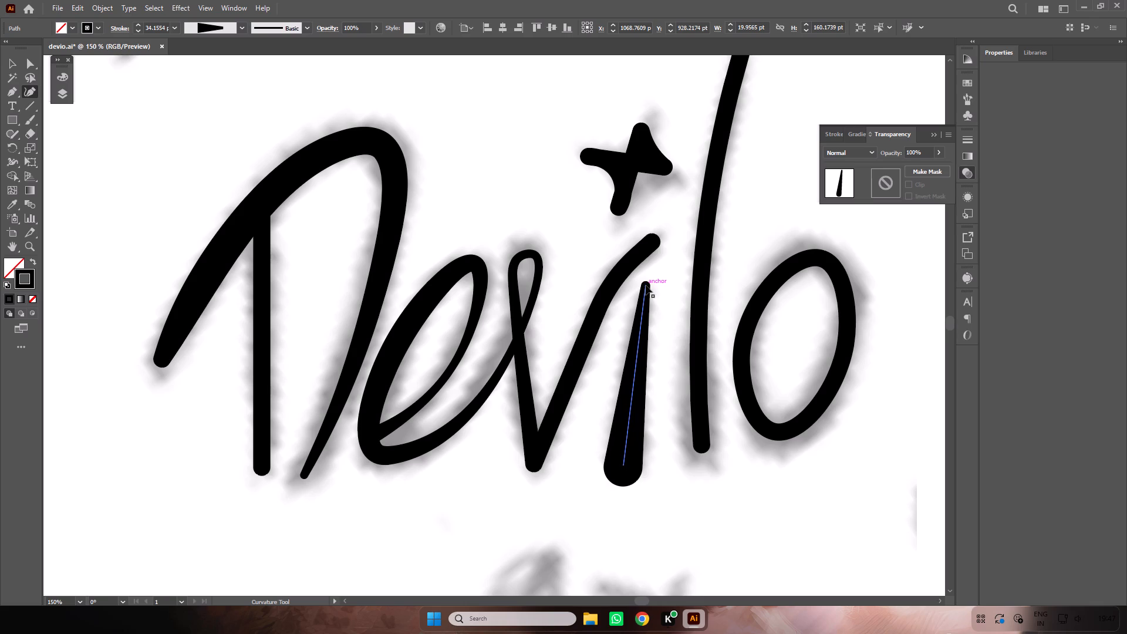
Reduce the stroke width at the base of the i's stem to about 19.4 pt with the Width tool.
key("ctrl+minus")
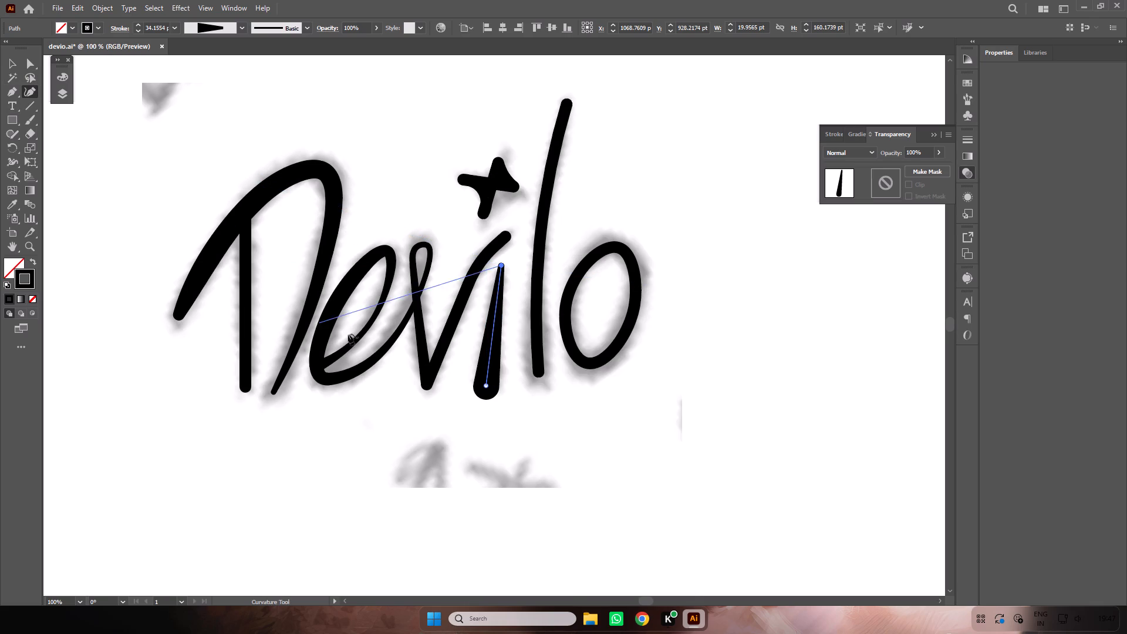
left_click(14, 161)
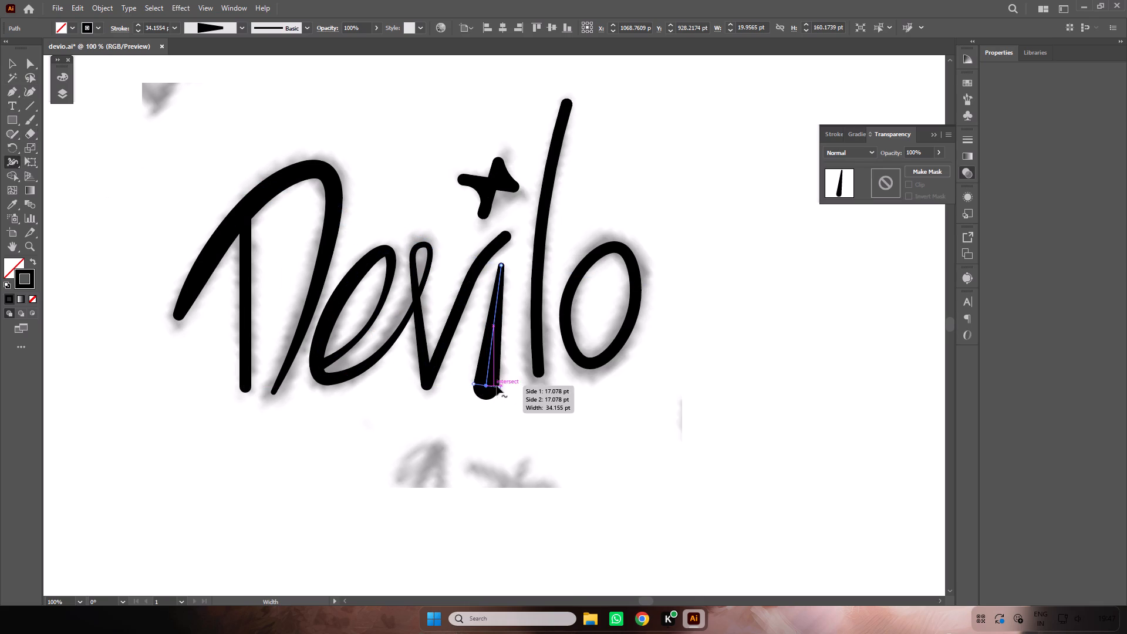
left_click(497, 386)
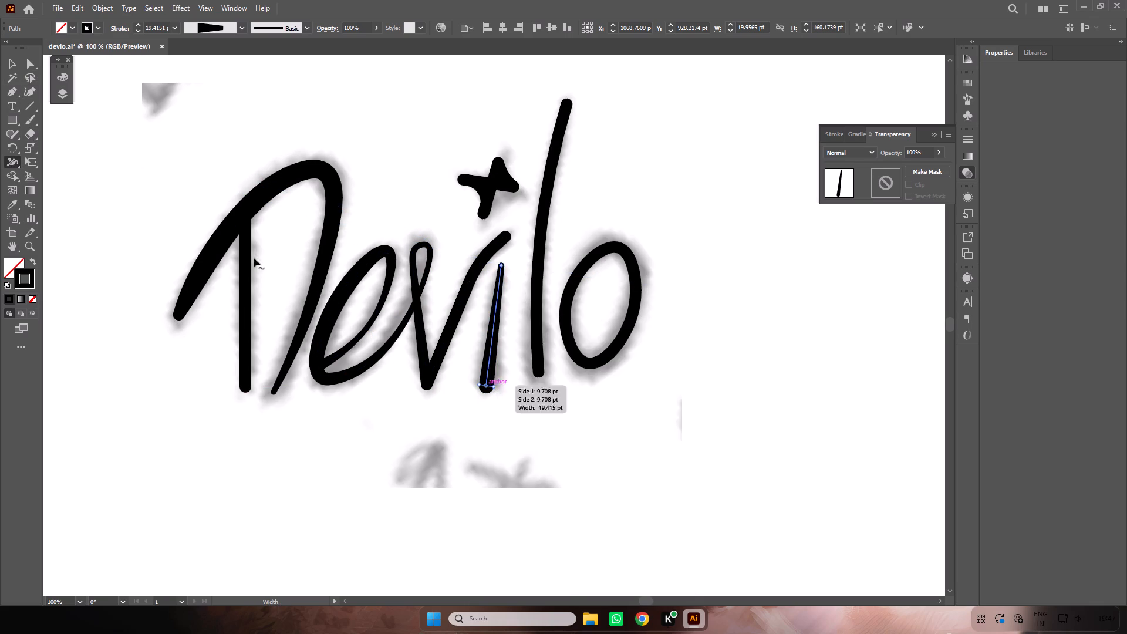
Taper the l with the Width tool, widening its base and narrowing its top end to about 7.9 pt.
left_click(535, 359, "ctrl")
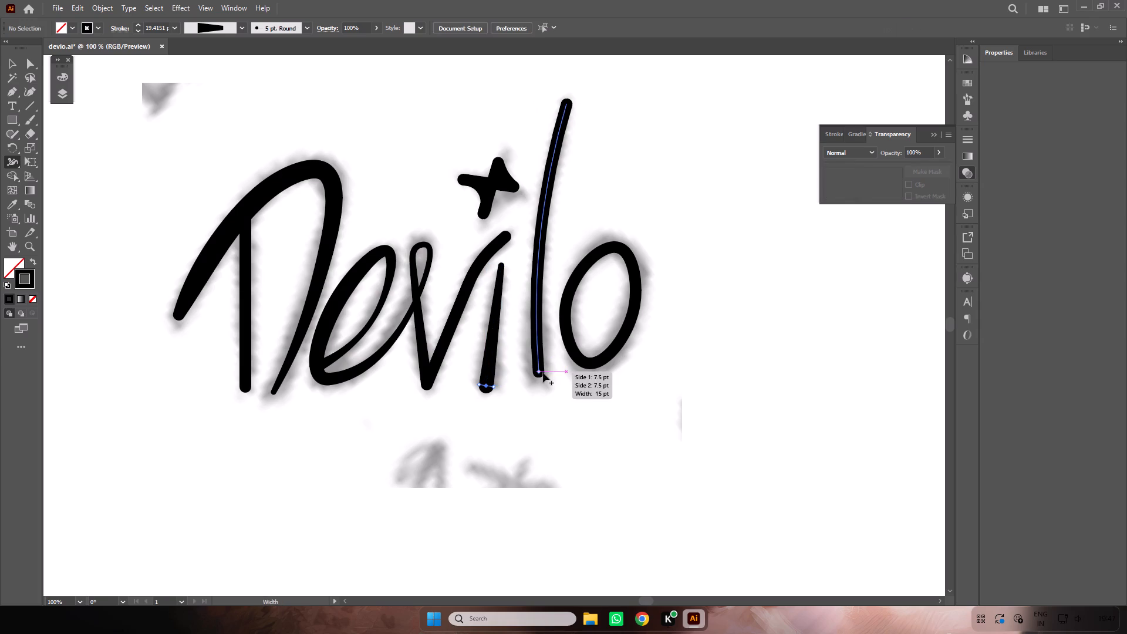
left_click_drag(541, 372, 551, 371)
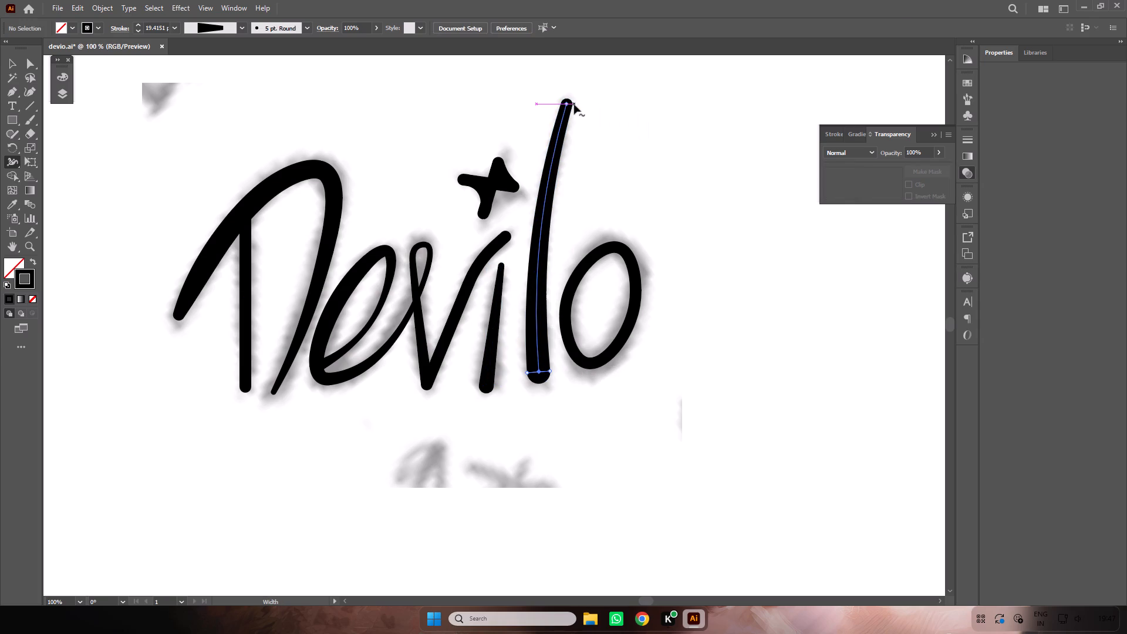
left_click(572, 106)
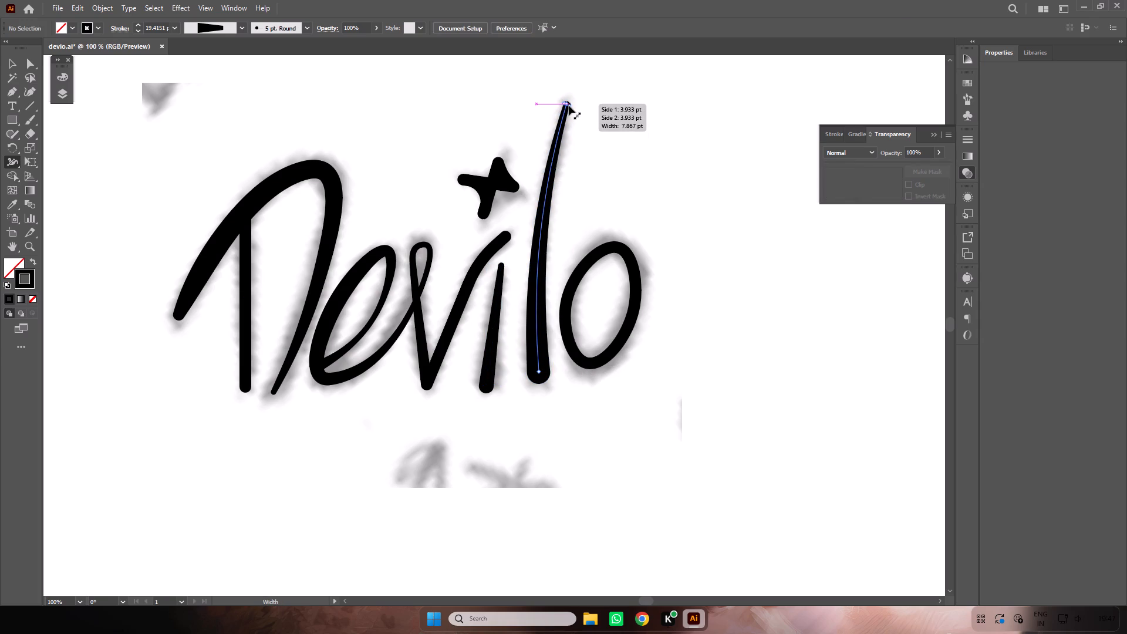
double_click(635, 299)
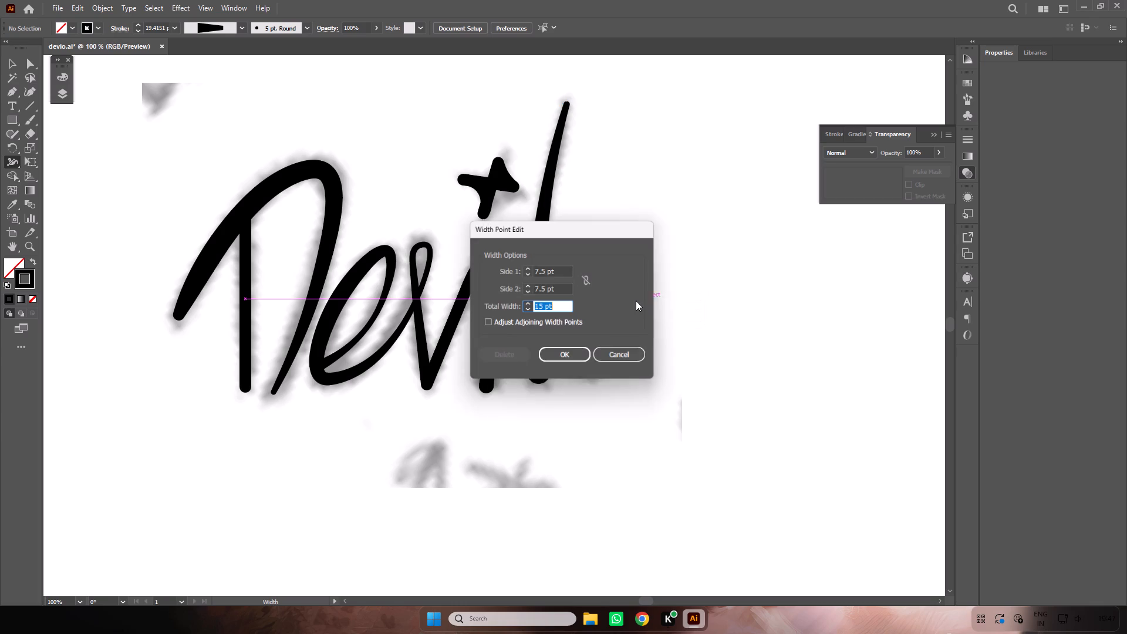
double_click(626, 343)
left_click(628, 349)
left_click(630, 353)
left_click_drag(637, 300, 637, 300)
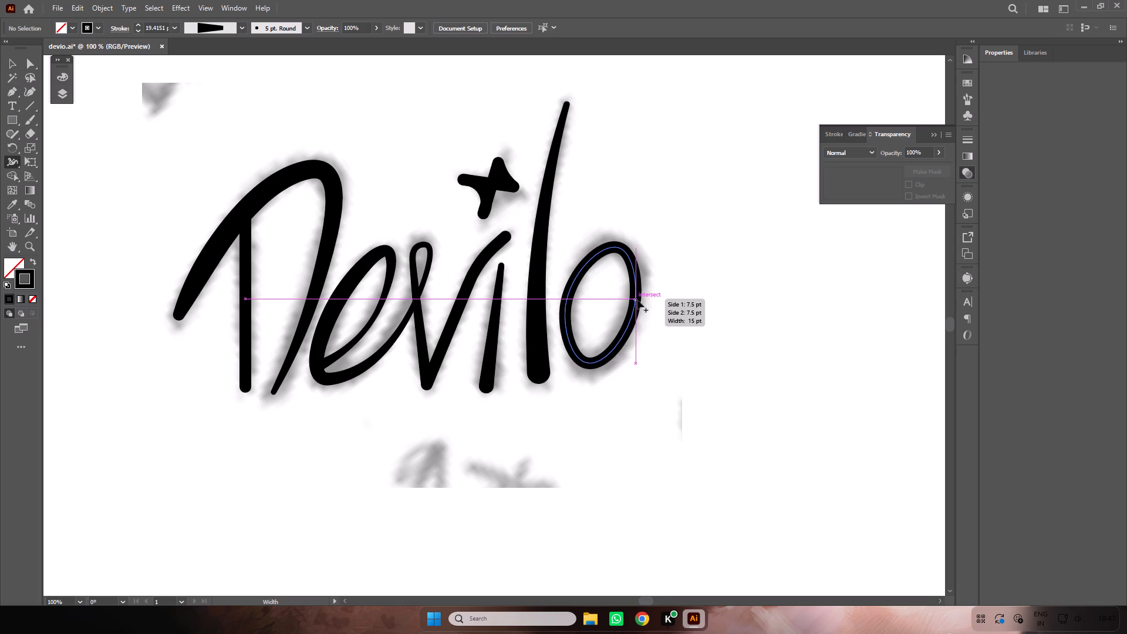
Vary the o's stroke with the Width tool, thinning its left side and thickening its right side to about 23 pt, and deselect.
left_click_drag(637, 300, 646, 302)
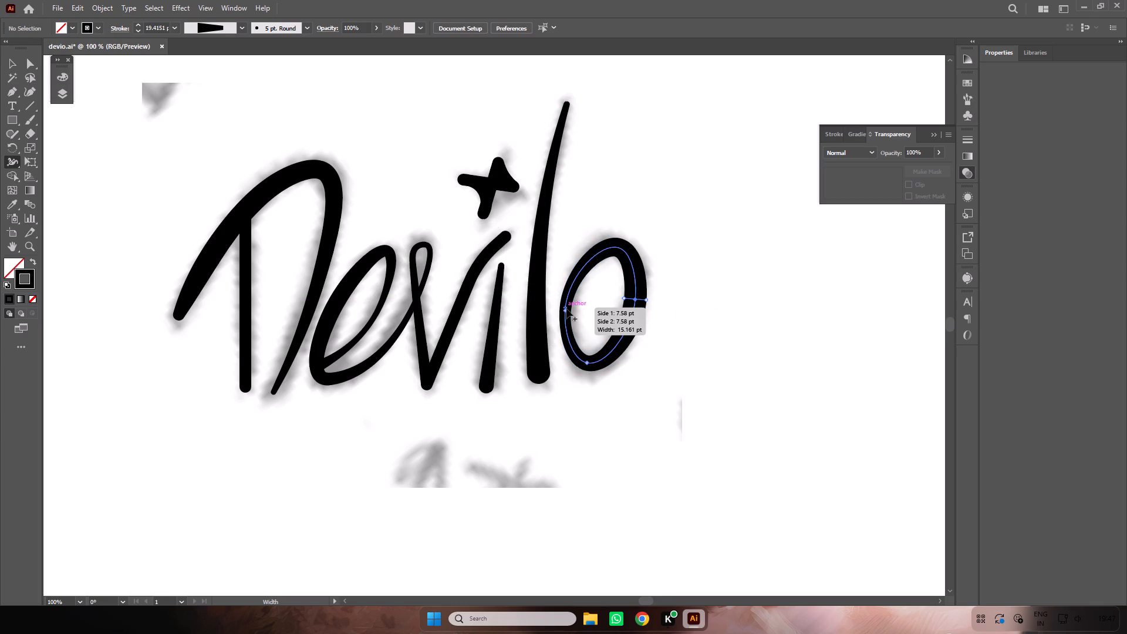
left_click(566, 311)
left_click(560, 311)
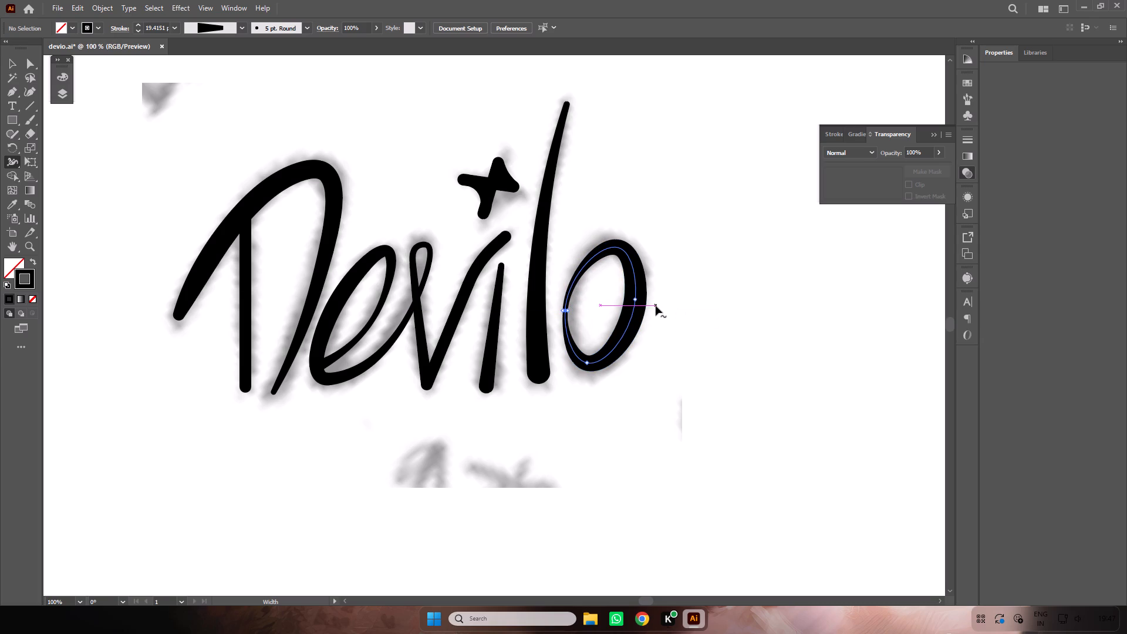
left_click(646, 300)
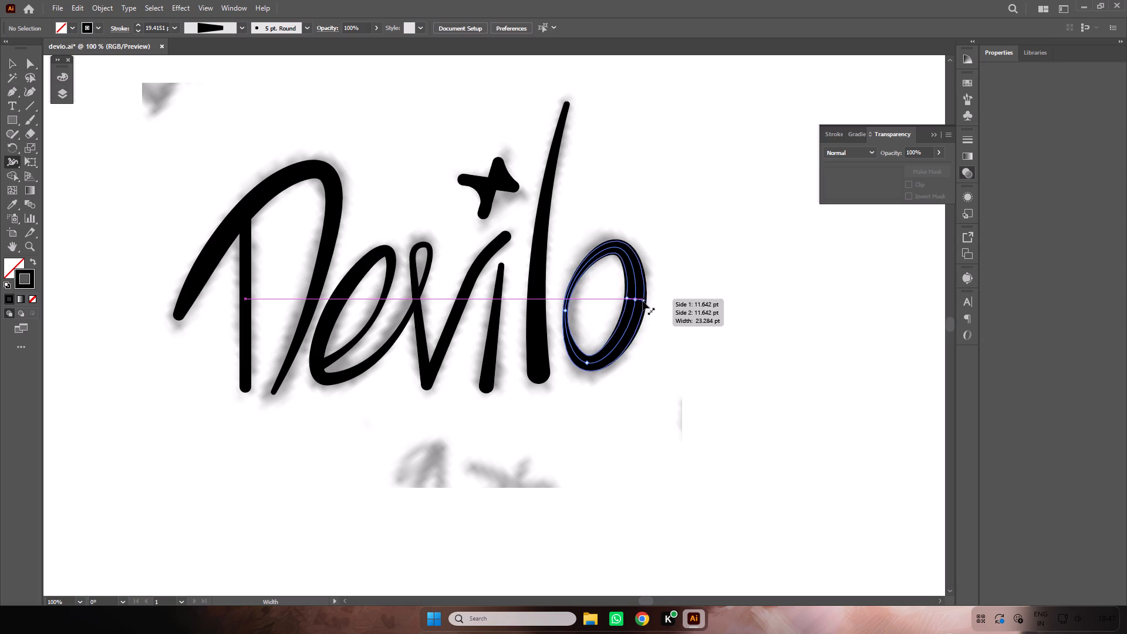
left_click(15, 66)
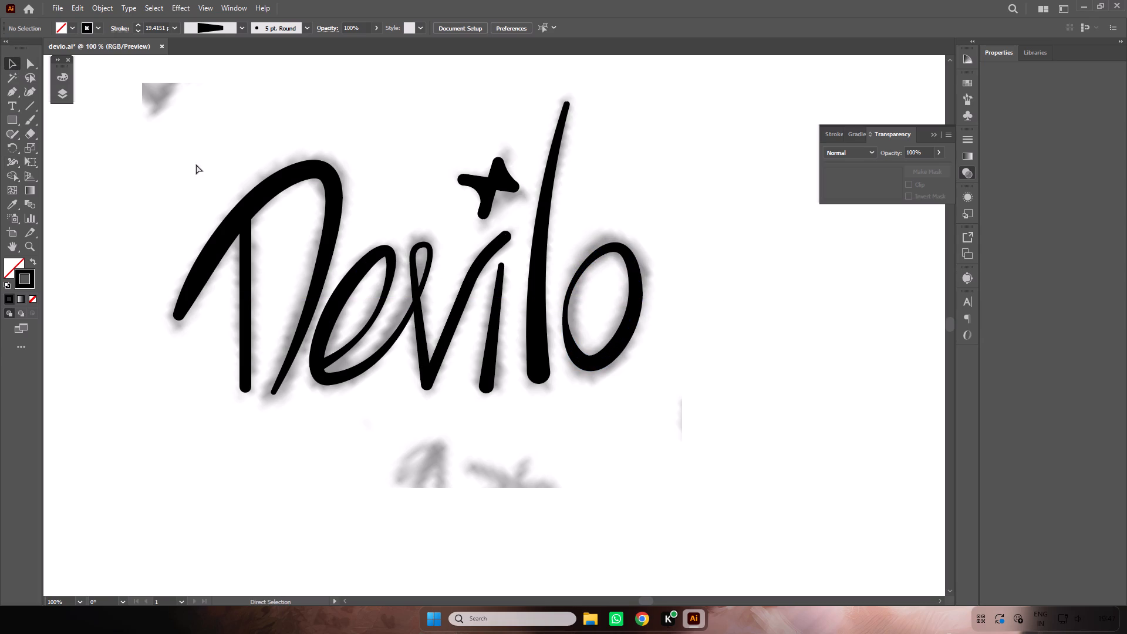
left_click(196, 164, "ctrl")
Expand Layer 1 and hide the locked reference sketch image beneath the lettering.
left_click(61, 90)
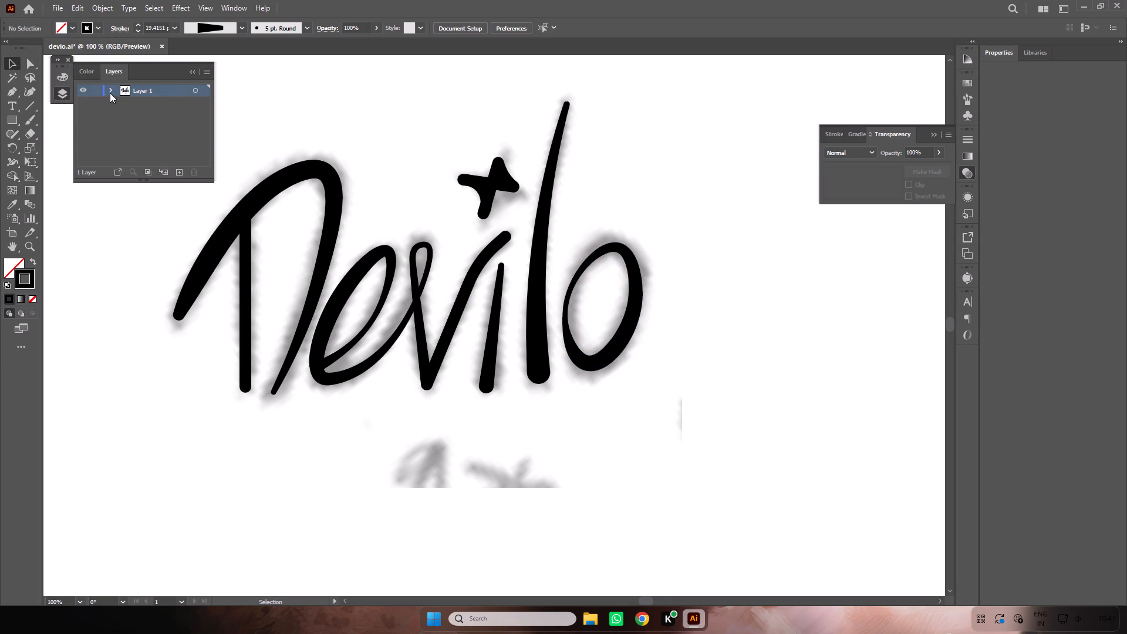
left_click(110, 93)
left_click_drag(209, 104, 208, 110)
left_click_drag(208, 115, 199, 184)
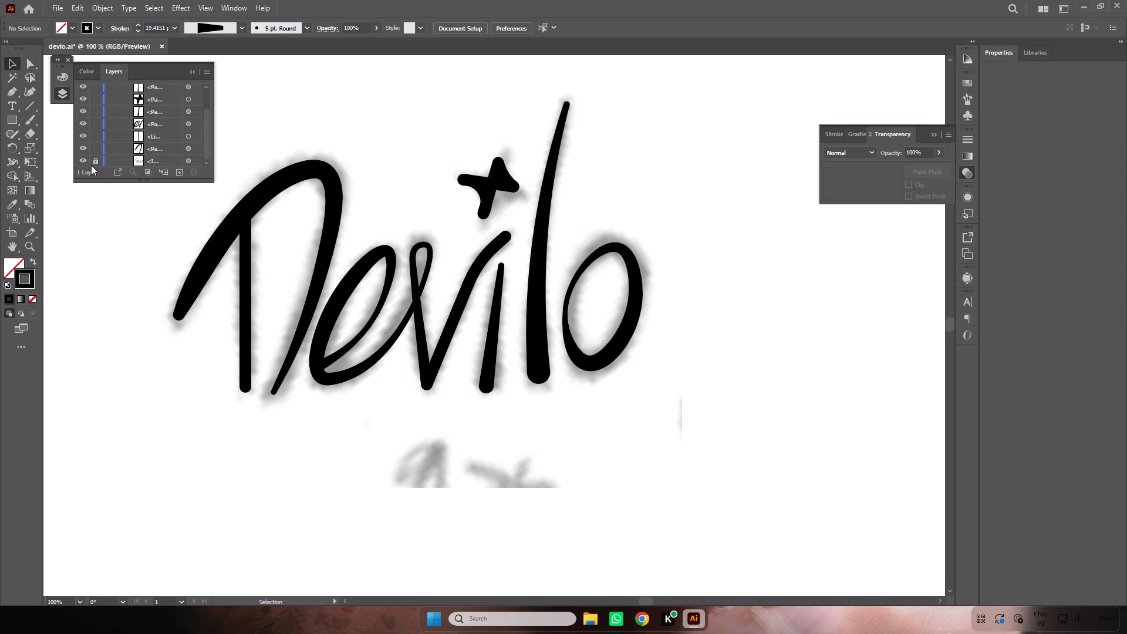
left_click(82, 164)
left_click(79, 269, "ctrl")
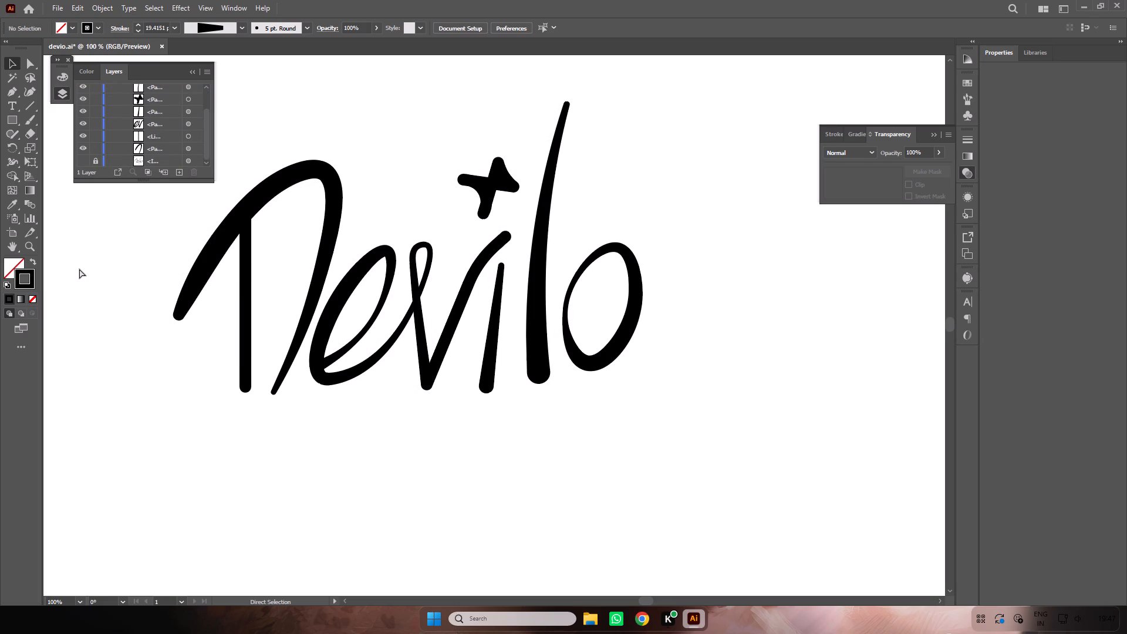
Examine the Devilo lettering without the sketch, both close up and as a whole, to judge the stroke weights.
key("ctrl+minus")
key("ctrl+equal")
key("ctrl+equal")
key("ctrl+equal")
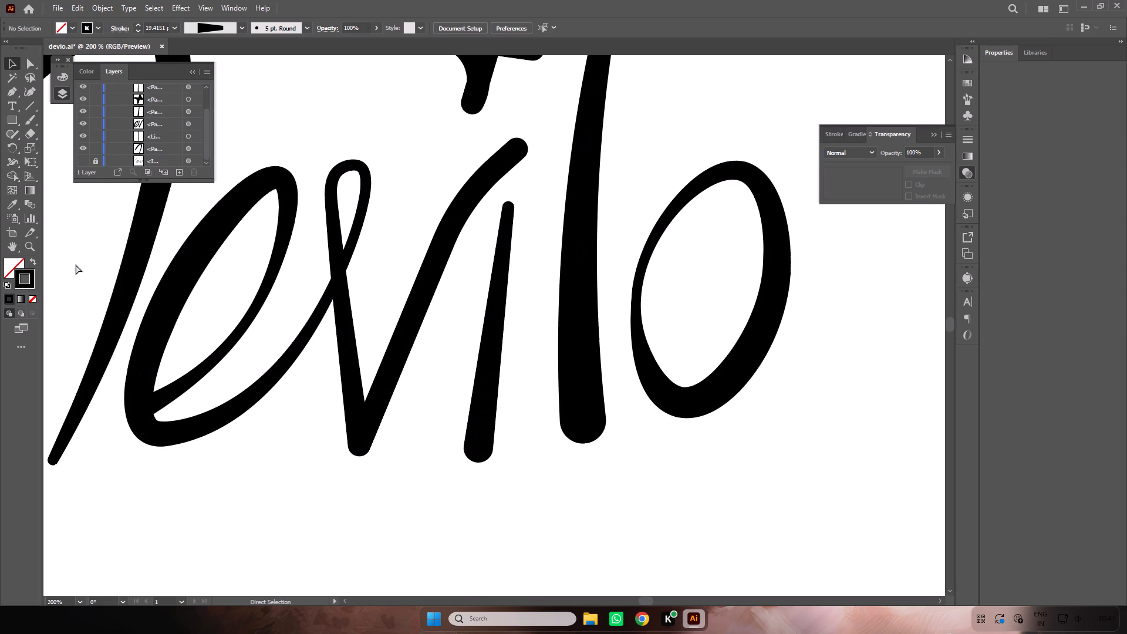
key("ctrl+minus")
key("ctrl+minus")
key("ctrl+minus")
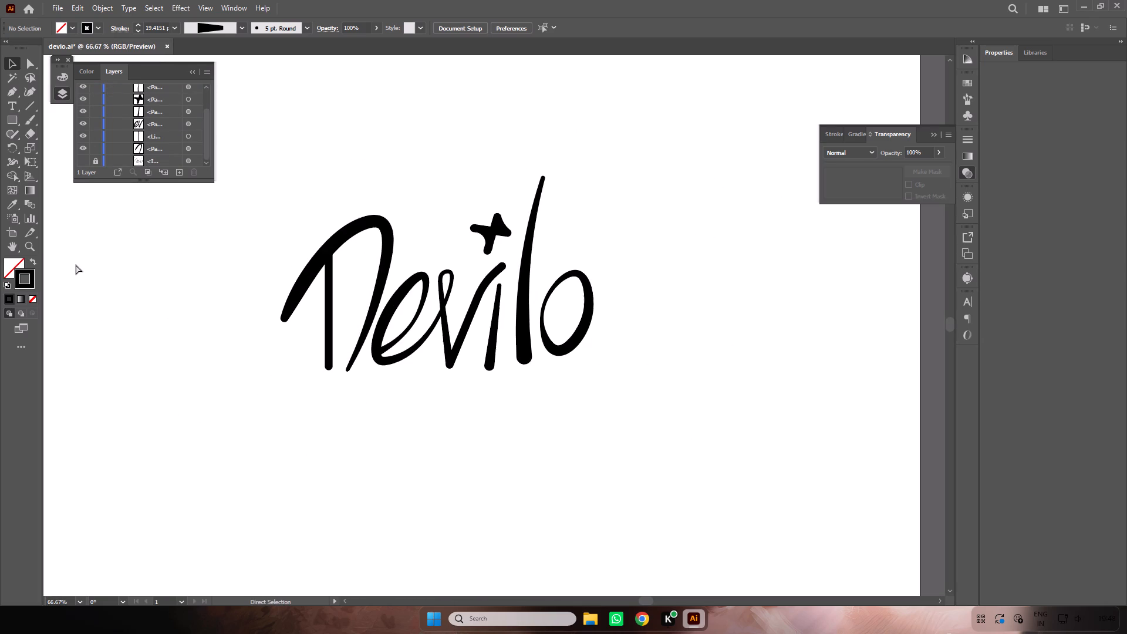
key("space")
key("space")
key("space")
key("space")
key("space")
key("space")
key("space")
key("space")
left_click_drag(275, 231, 301, 258)
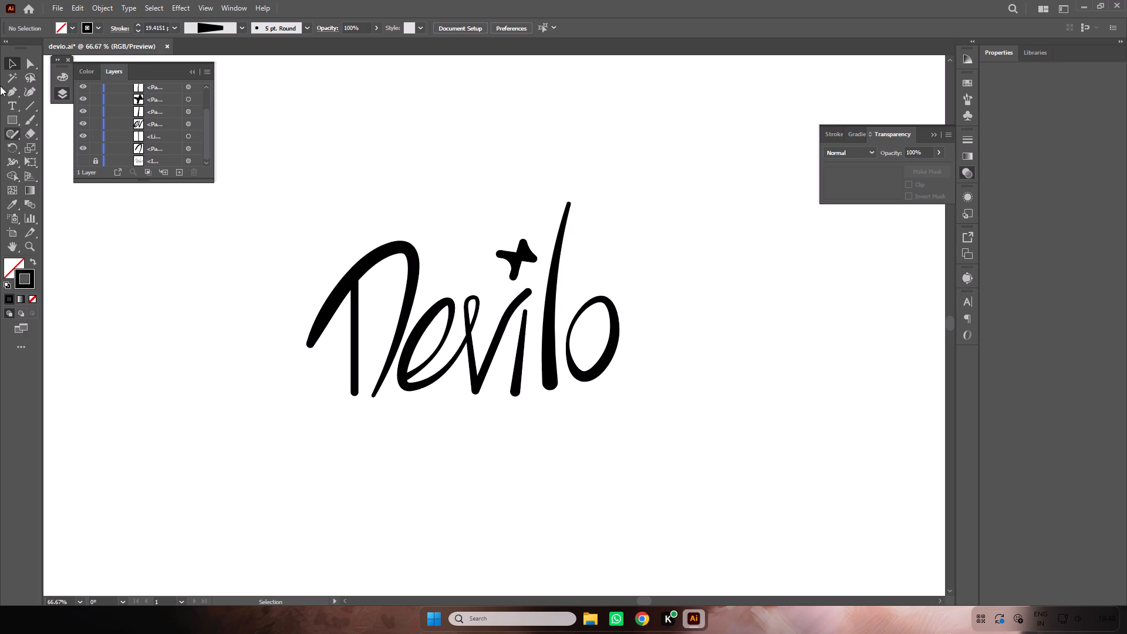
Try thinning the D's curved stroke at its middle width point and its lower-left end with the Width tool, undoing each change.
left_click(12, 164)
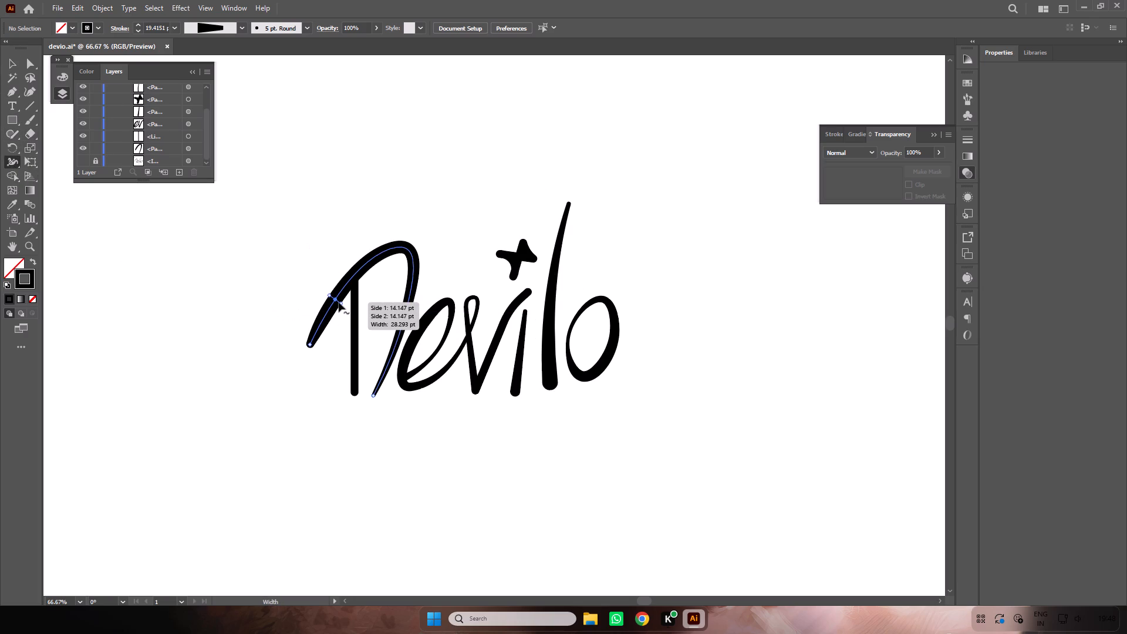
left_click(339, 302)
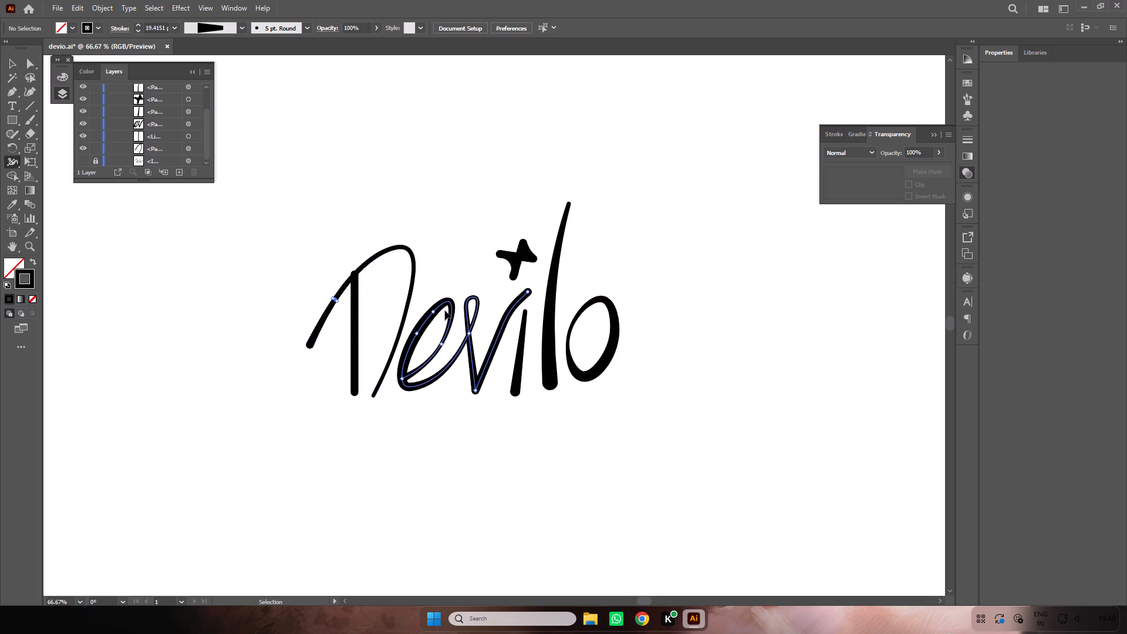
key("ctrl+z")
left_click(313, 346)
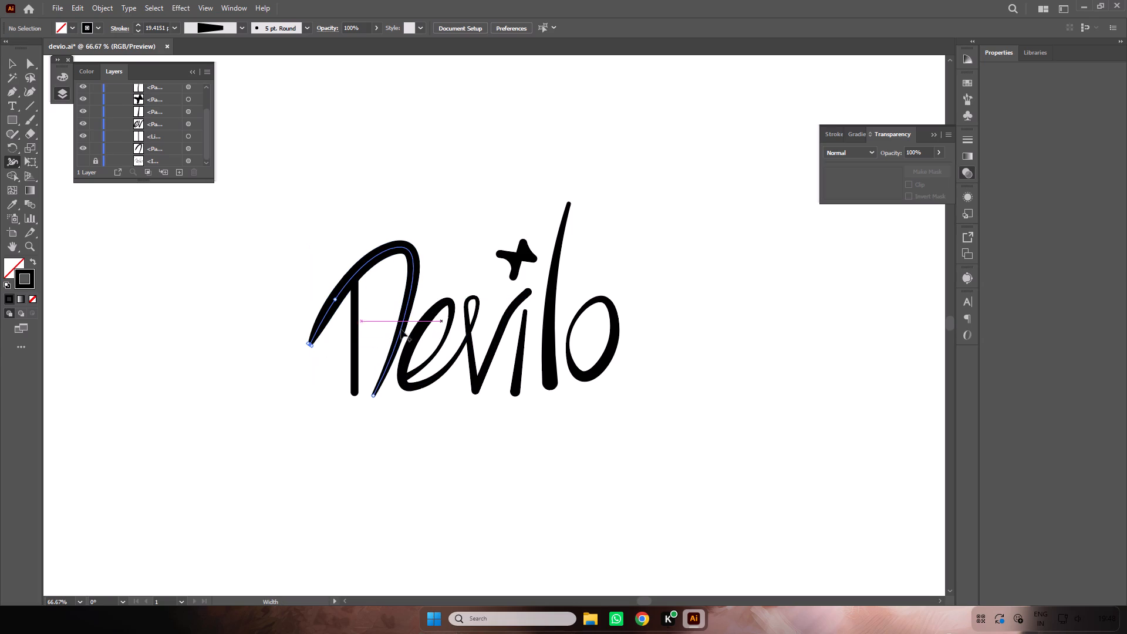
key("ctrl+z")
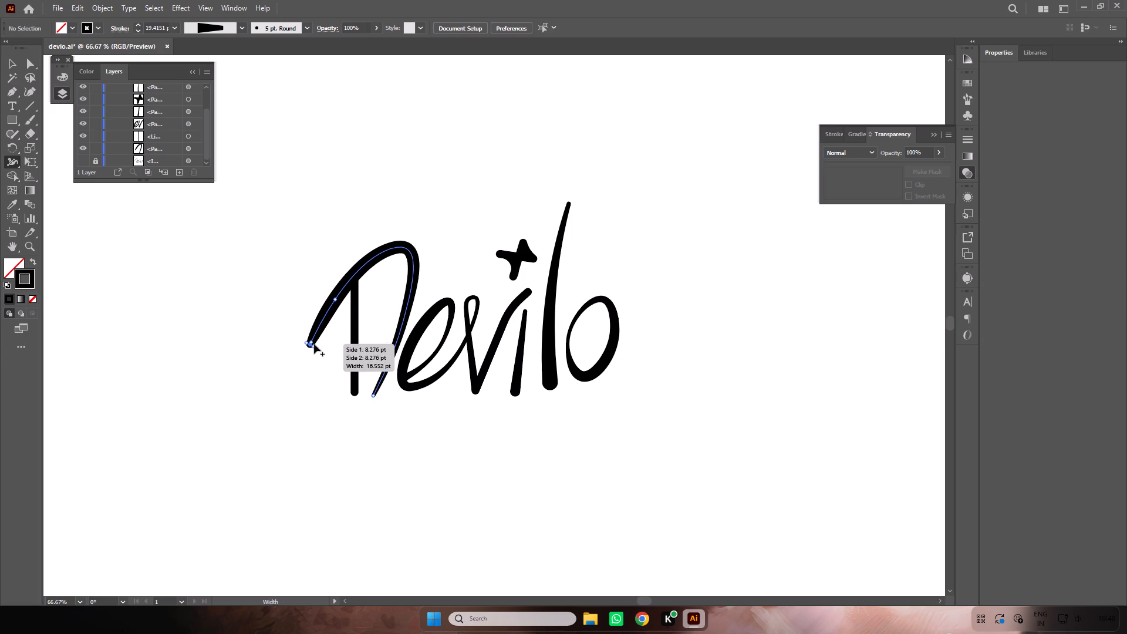
Widen the lower-left end of the D's curved stroke with the Width tool.
left_click(314, 346)
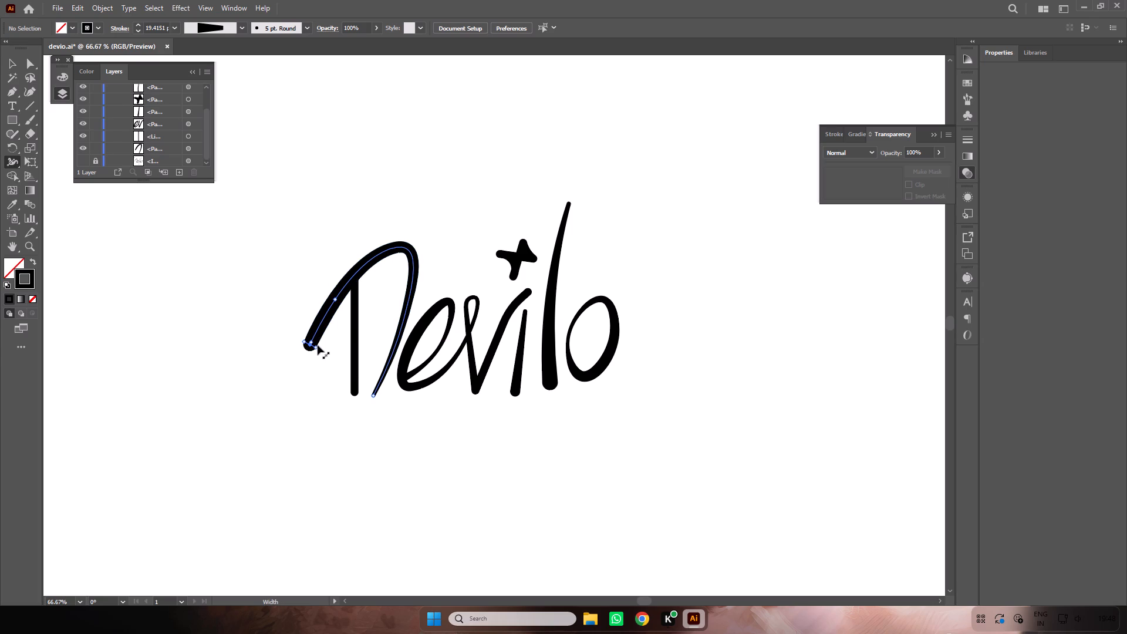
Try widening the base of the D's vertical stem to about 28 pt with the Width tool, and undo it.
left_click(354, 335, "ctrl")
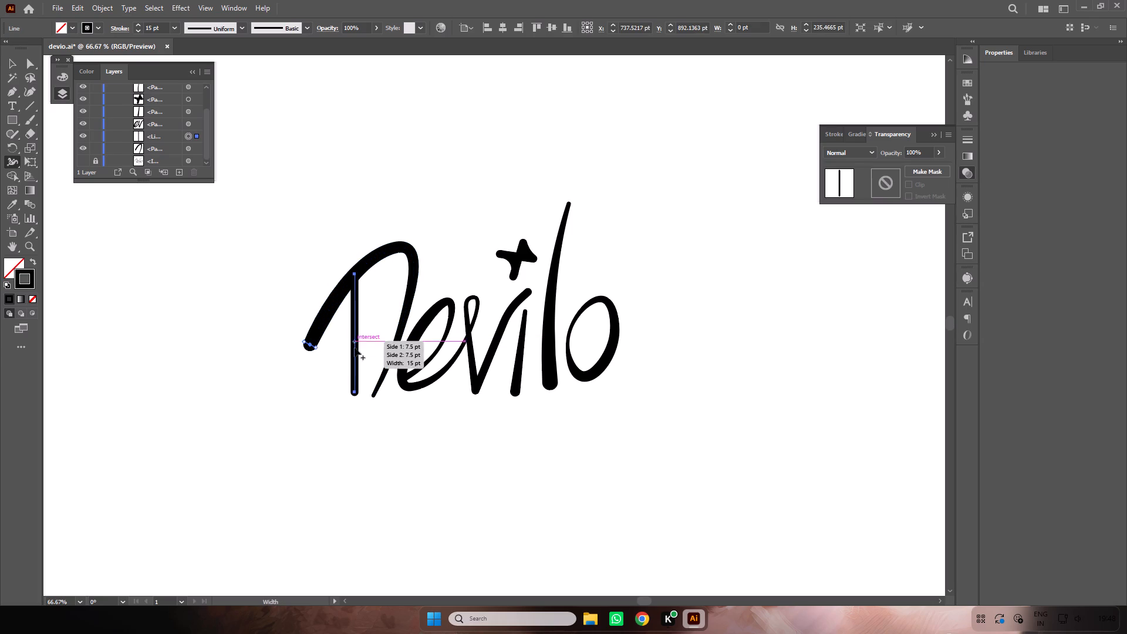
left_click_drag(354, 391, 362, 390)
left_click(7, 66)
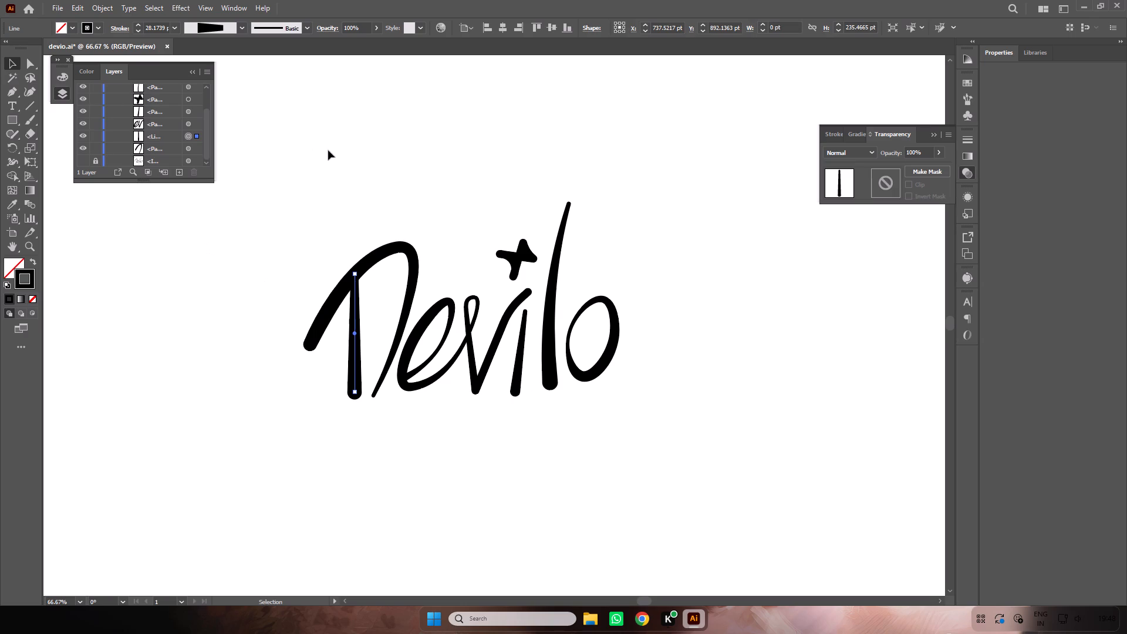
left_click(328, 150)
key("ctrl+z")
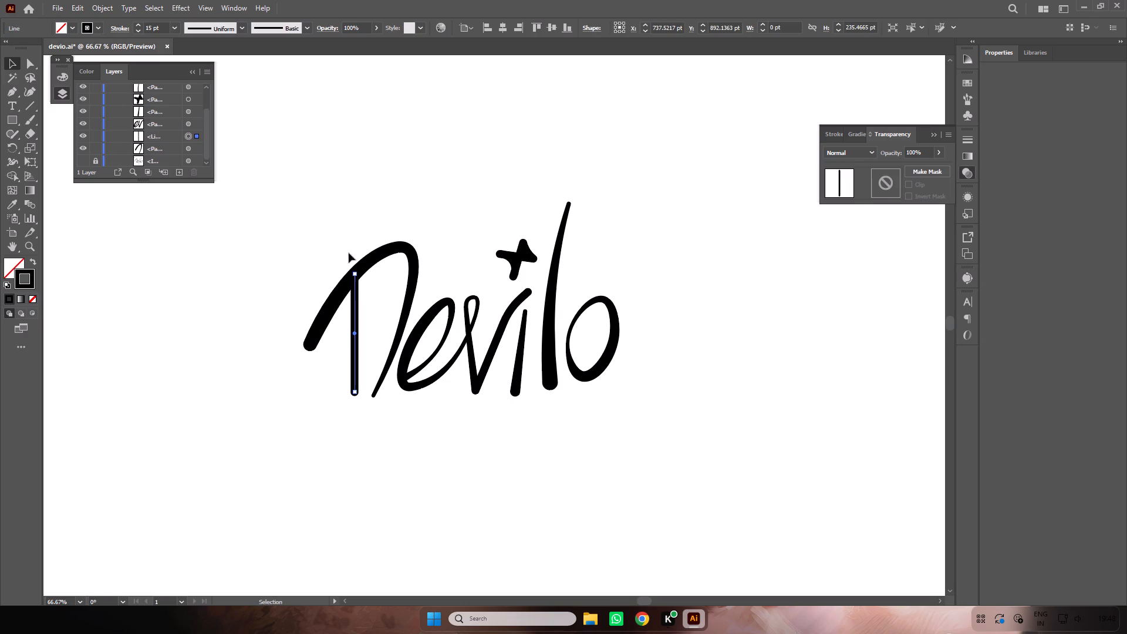
Widen the top of the D's vertical stem to about 26 pt with the Width tool.
left_click(12, 162)
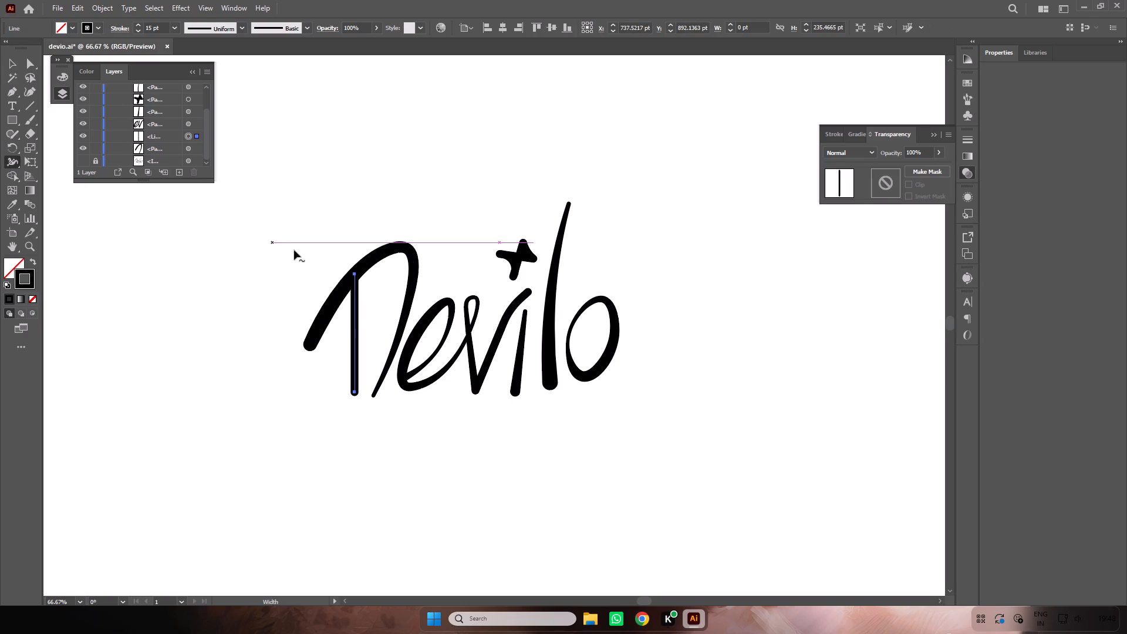
left_click(356, 272)
left_click_drag(356, 272, 362, 271)
key("ctrl+z")
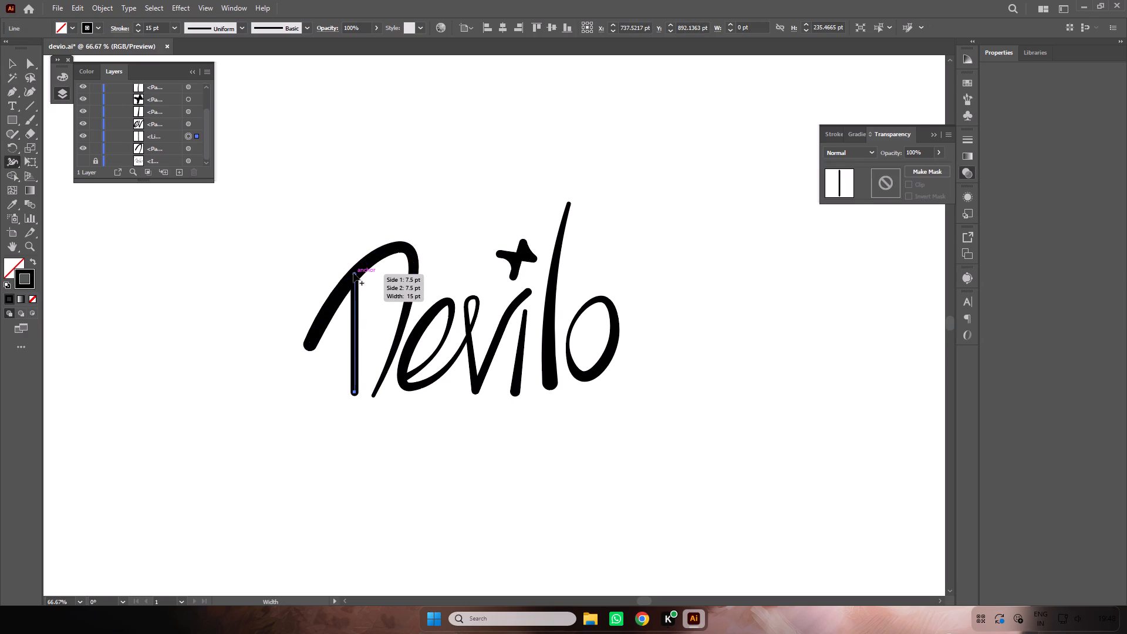
left_click_drag(353, 273, 361, 272)
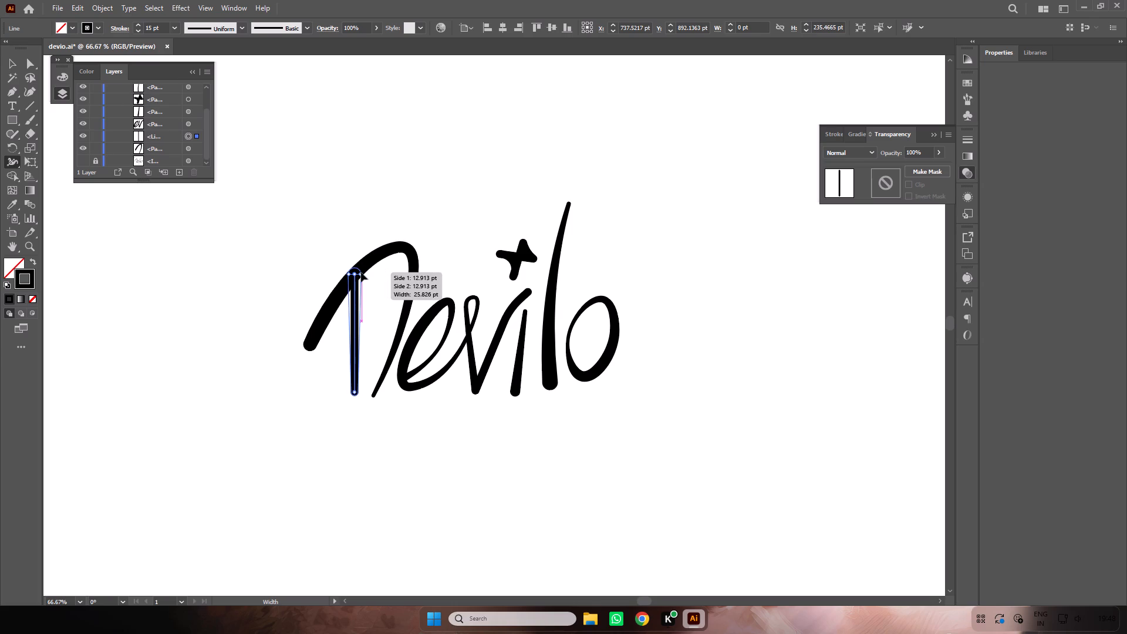
left_click_drag(361, 272, 360, 272)
left_click(15, 64)
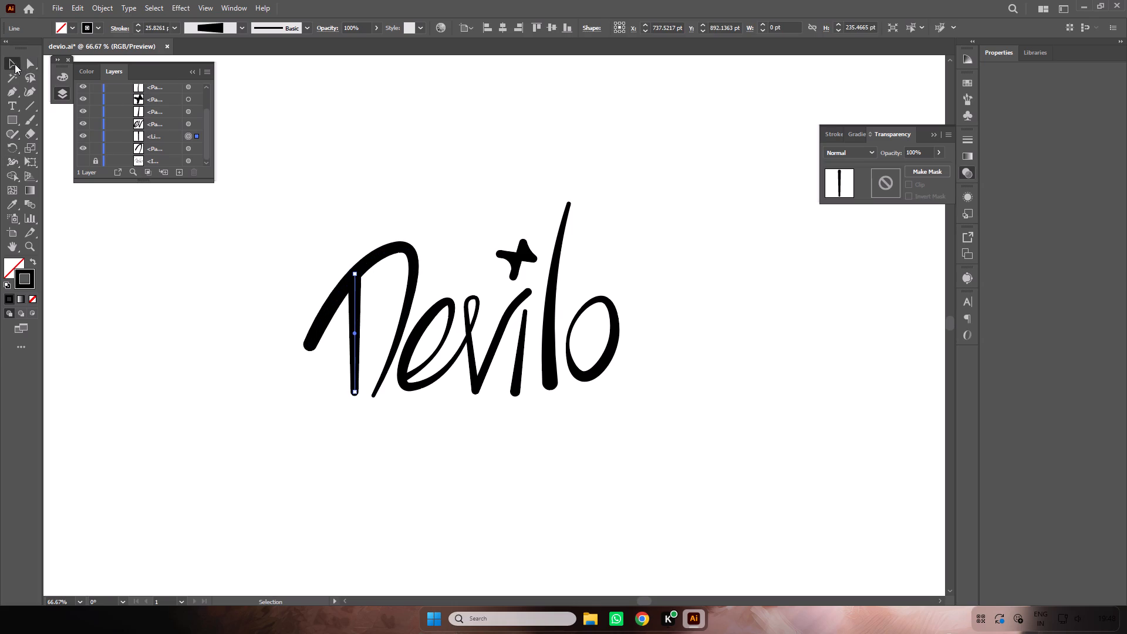
left_click(357, 148)
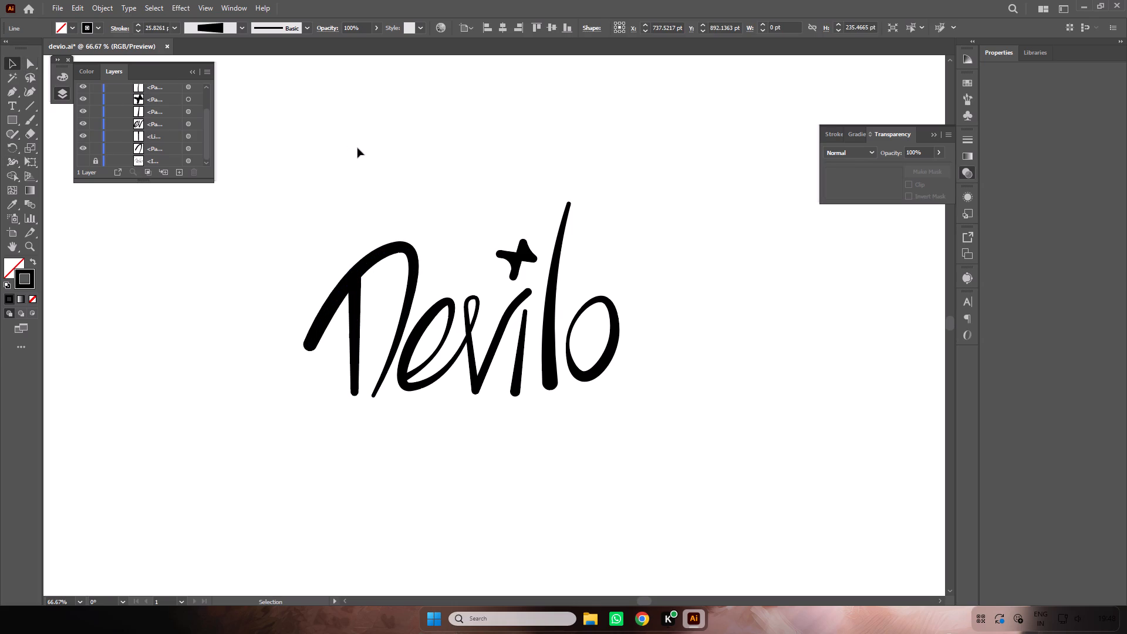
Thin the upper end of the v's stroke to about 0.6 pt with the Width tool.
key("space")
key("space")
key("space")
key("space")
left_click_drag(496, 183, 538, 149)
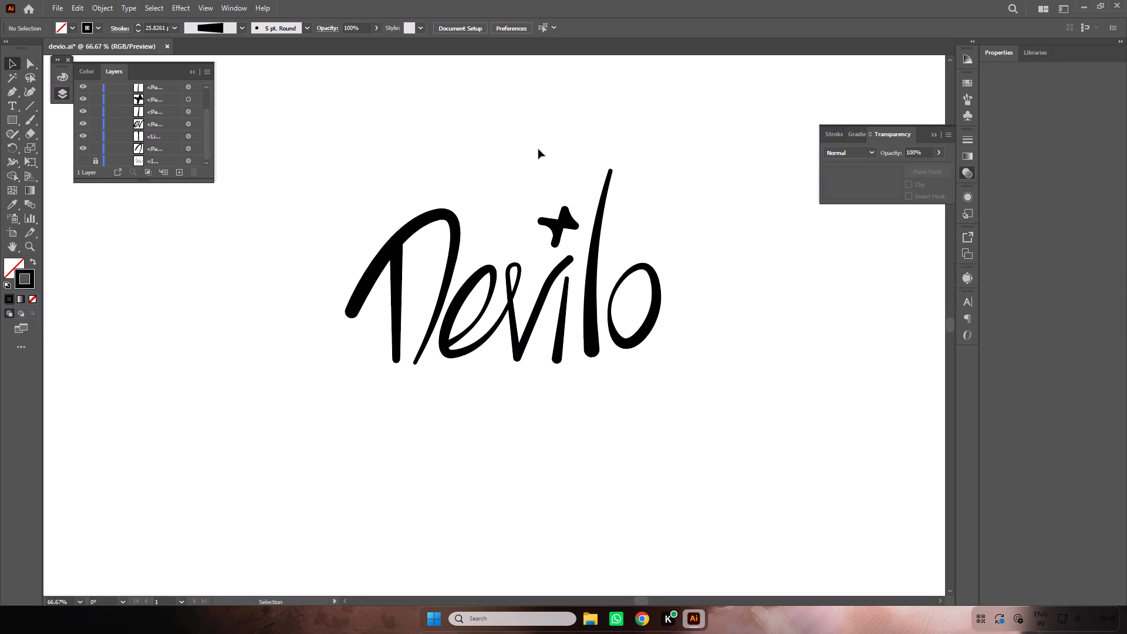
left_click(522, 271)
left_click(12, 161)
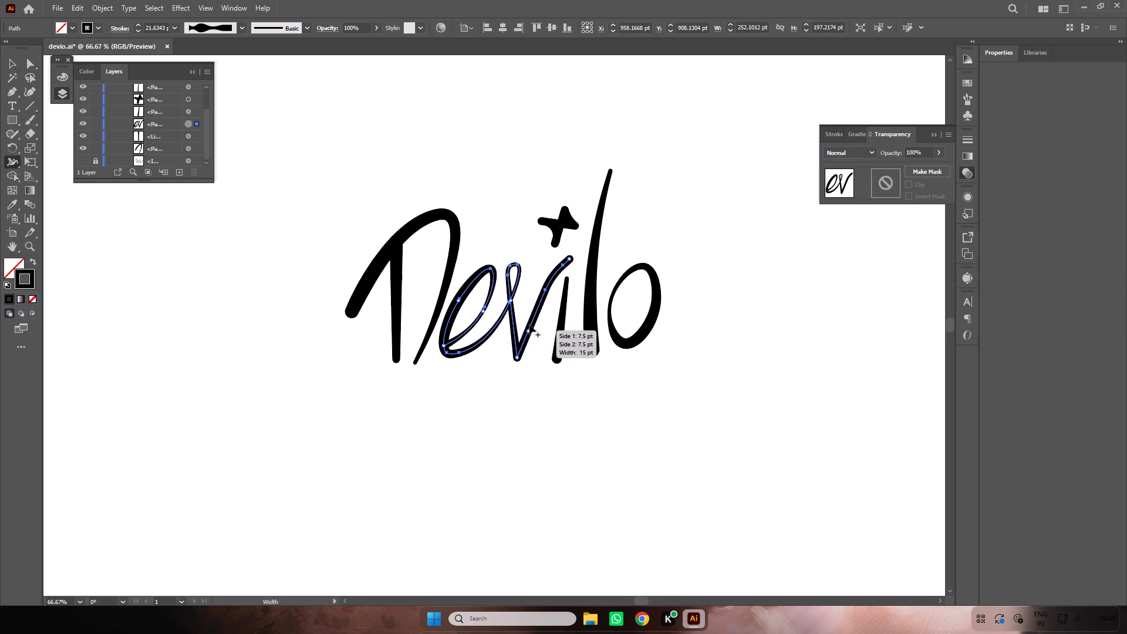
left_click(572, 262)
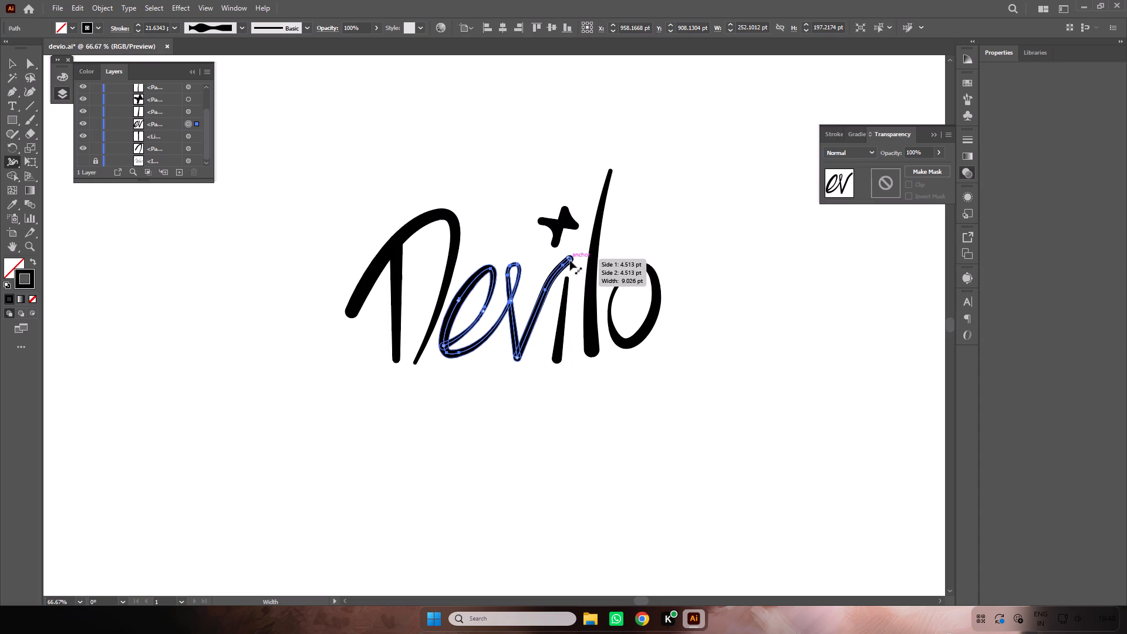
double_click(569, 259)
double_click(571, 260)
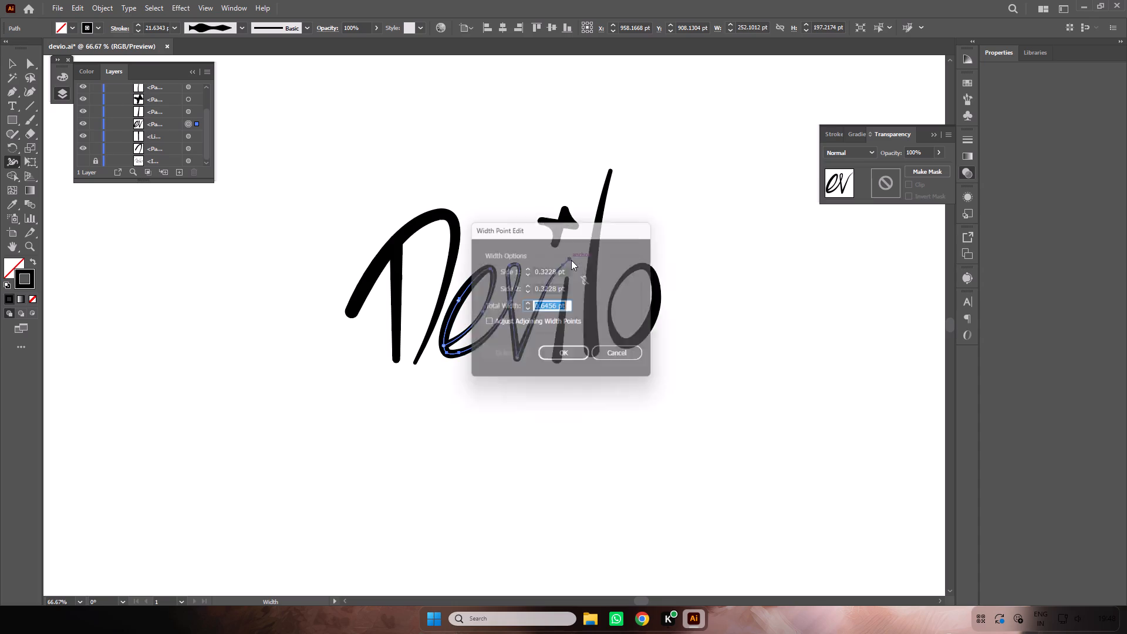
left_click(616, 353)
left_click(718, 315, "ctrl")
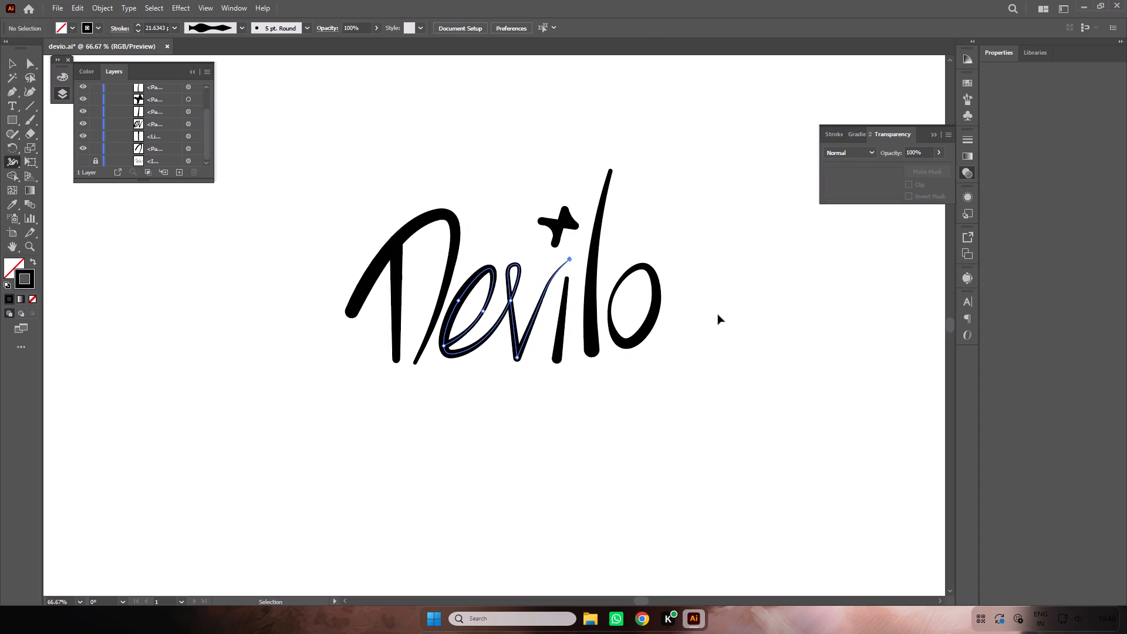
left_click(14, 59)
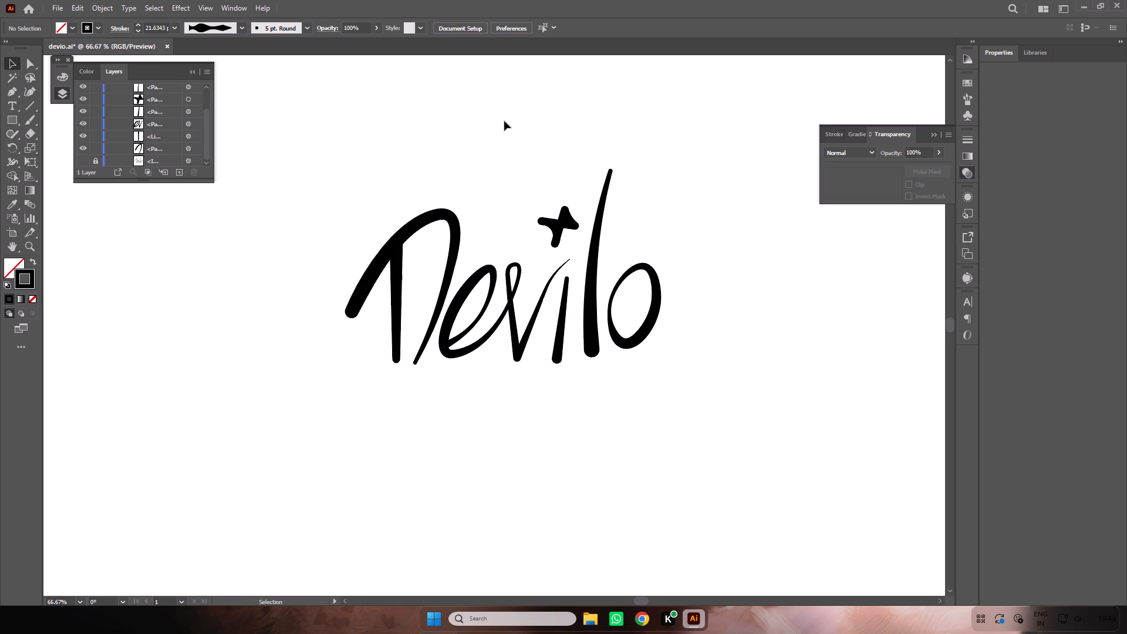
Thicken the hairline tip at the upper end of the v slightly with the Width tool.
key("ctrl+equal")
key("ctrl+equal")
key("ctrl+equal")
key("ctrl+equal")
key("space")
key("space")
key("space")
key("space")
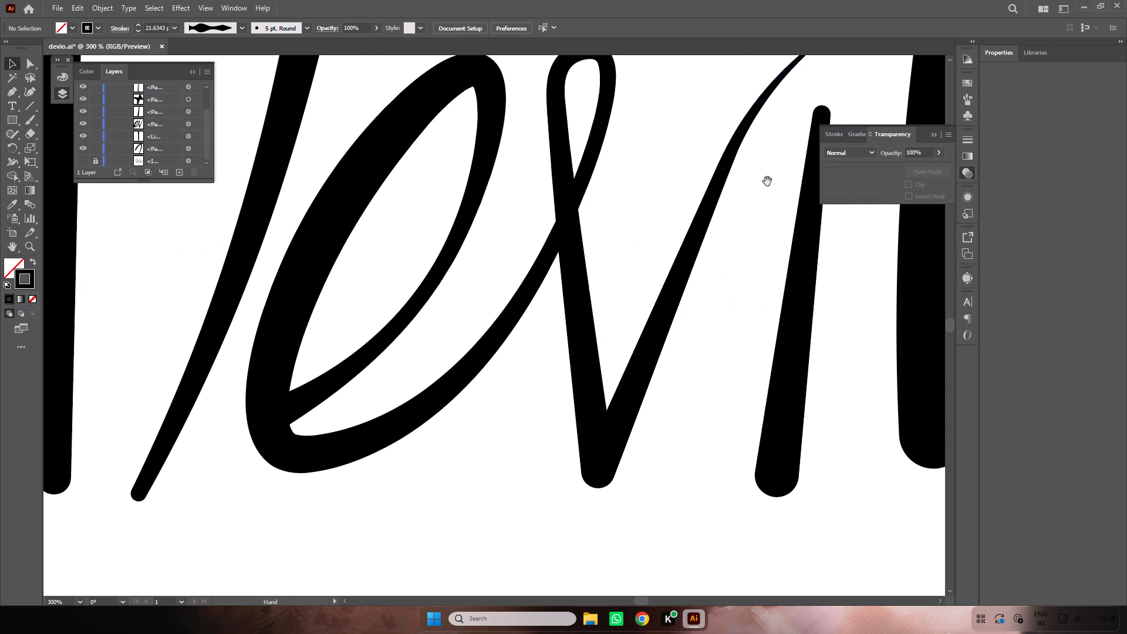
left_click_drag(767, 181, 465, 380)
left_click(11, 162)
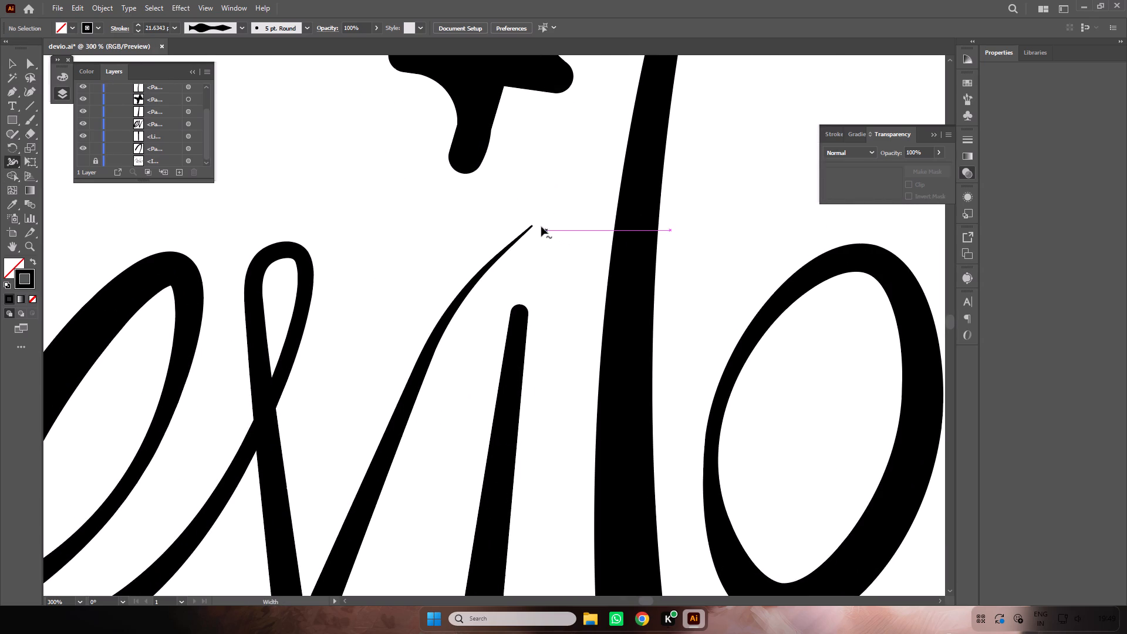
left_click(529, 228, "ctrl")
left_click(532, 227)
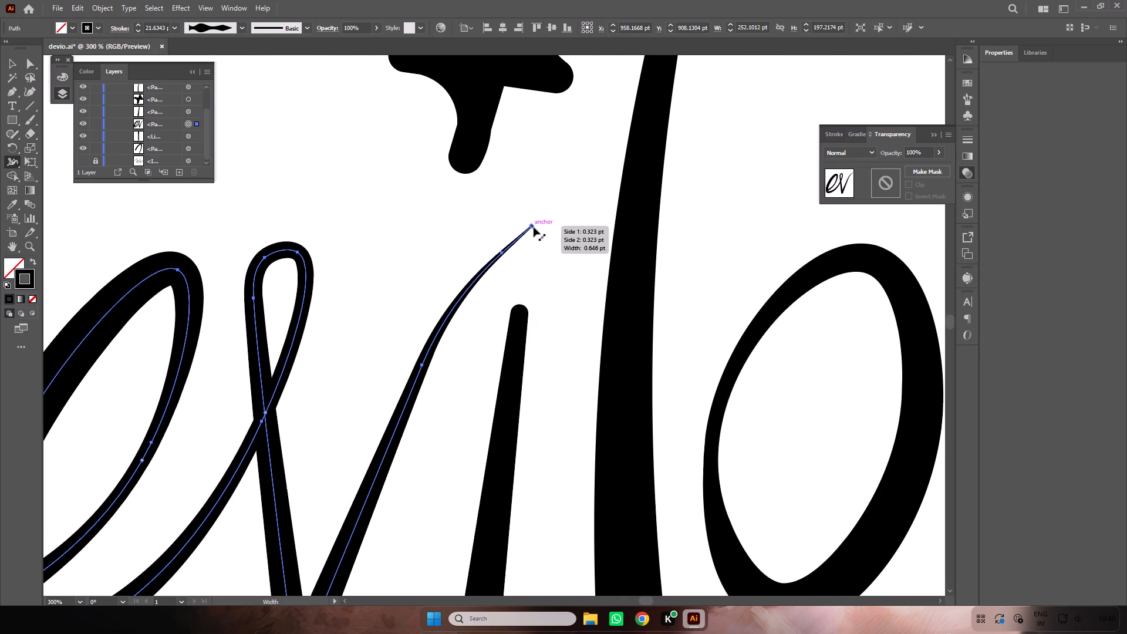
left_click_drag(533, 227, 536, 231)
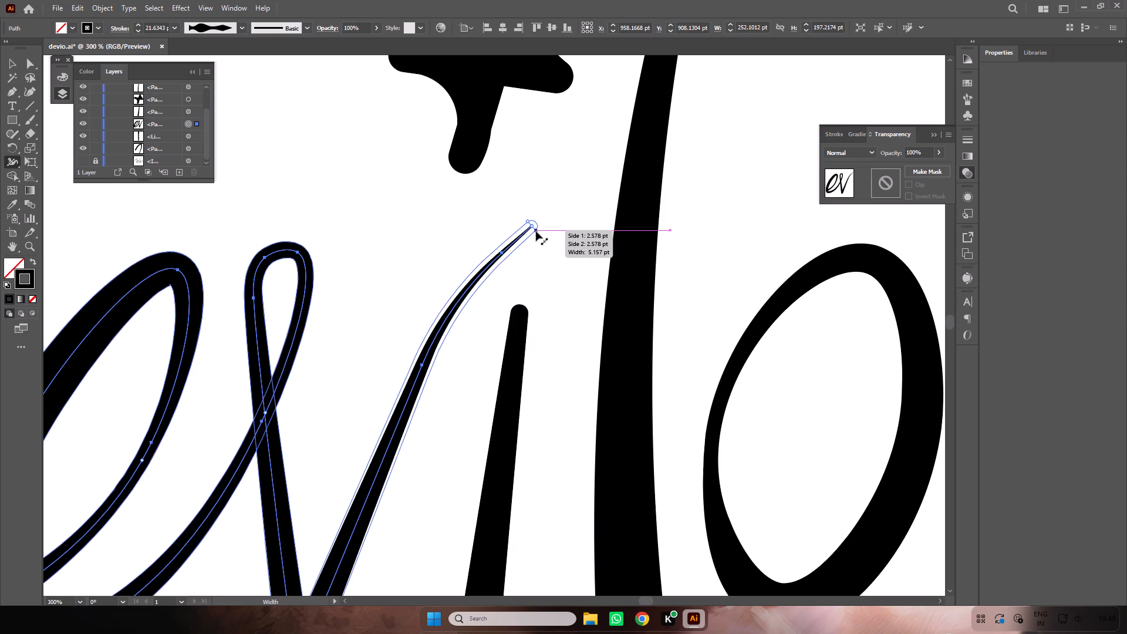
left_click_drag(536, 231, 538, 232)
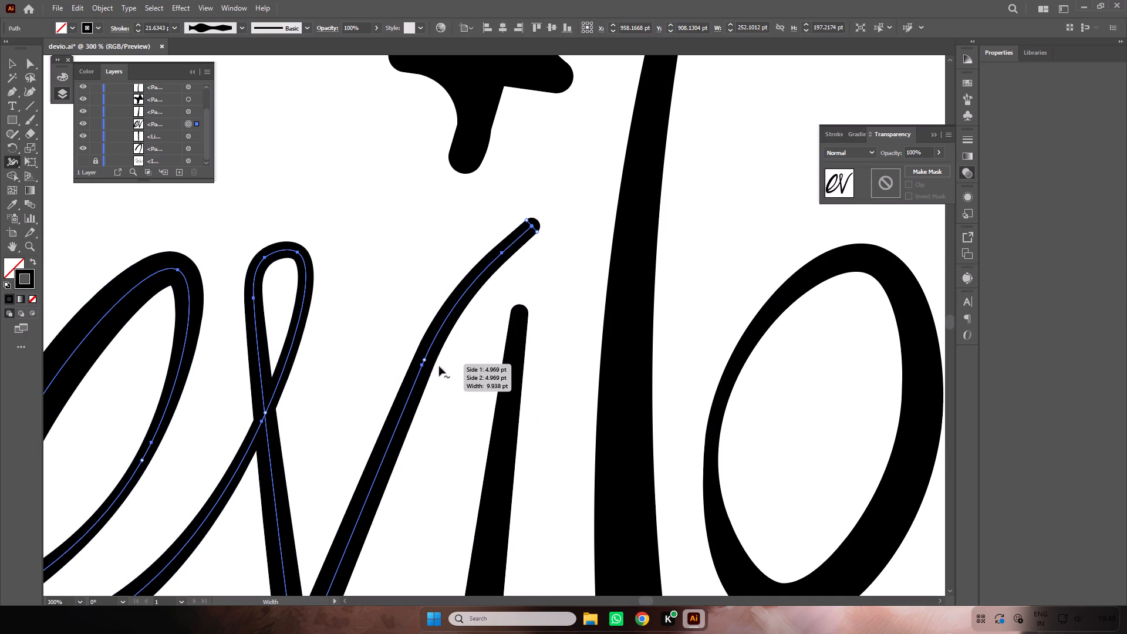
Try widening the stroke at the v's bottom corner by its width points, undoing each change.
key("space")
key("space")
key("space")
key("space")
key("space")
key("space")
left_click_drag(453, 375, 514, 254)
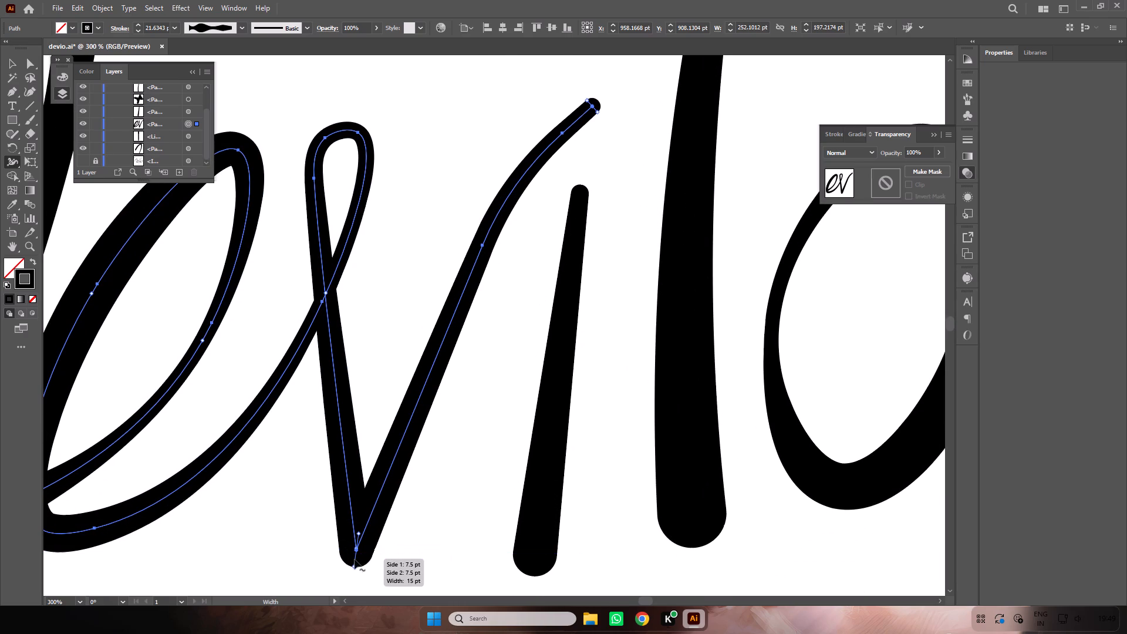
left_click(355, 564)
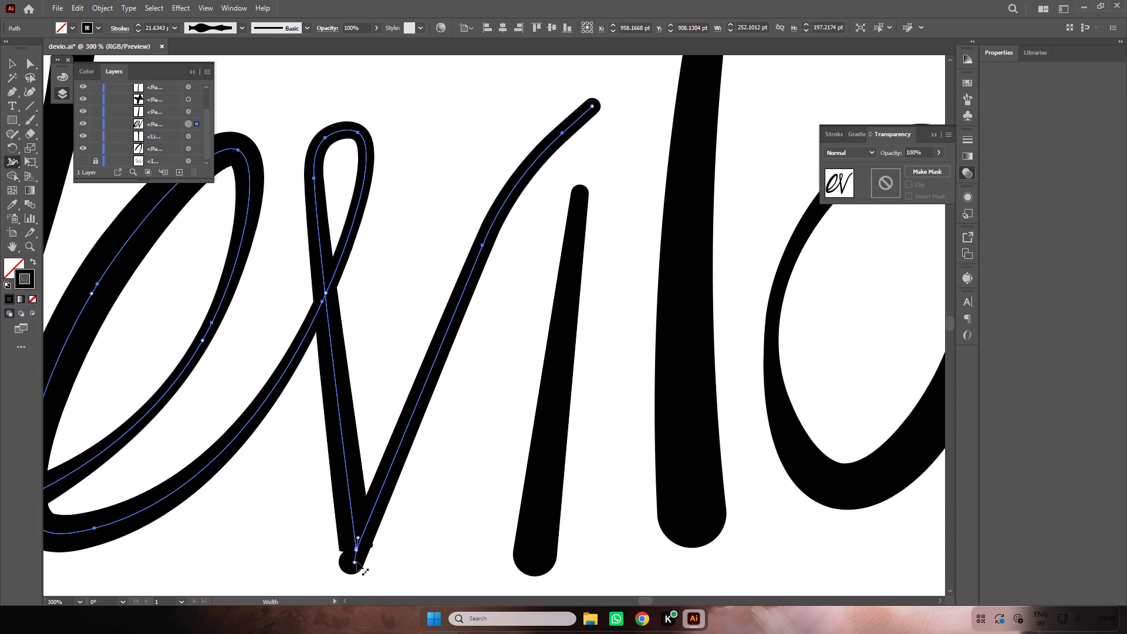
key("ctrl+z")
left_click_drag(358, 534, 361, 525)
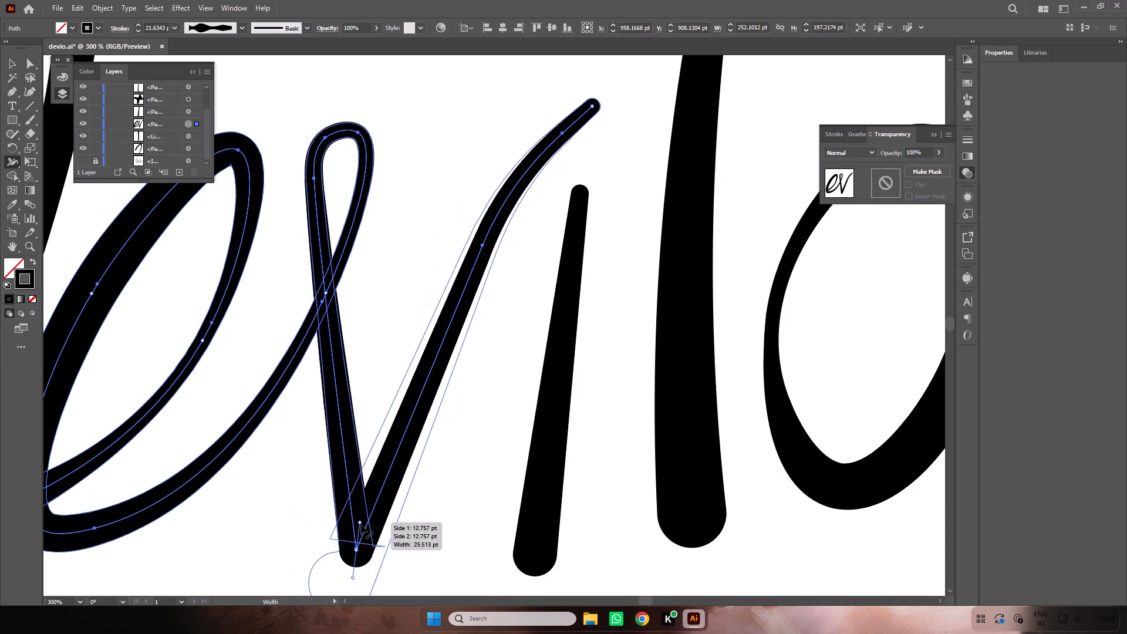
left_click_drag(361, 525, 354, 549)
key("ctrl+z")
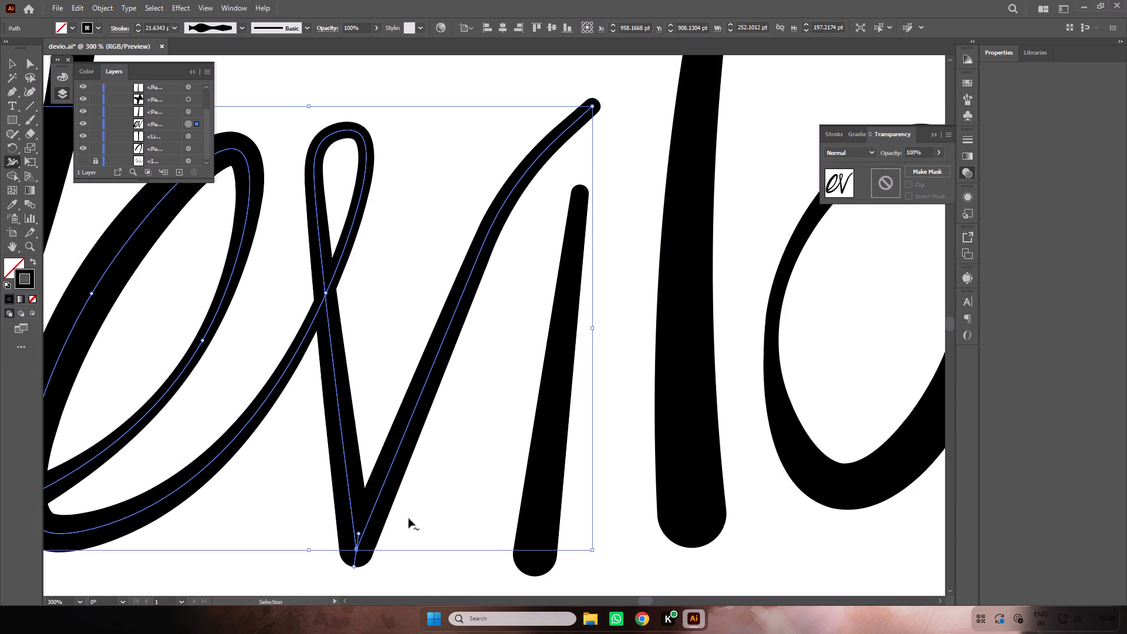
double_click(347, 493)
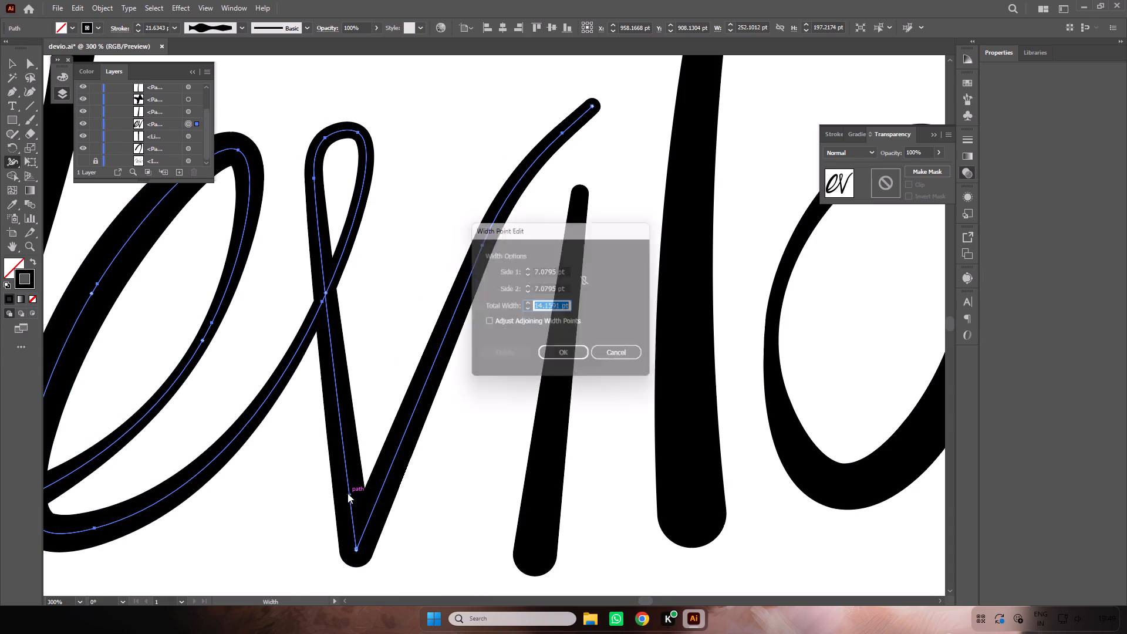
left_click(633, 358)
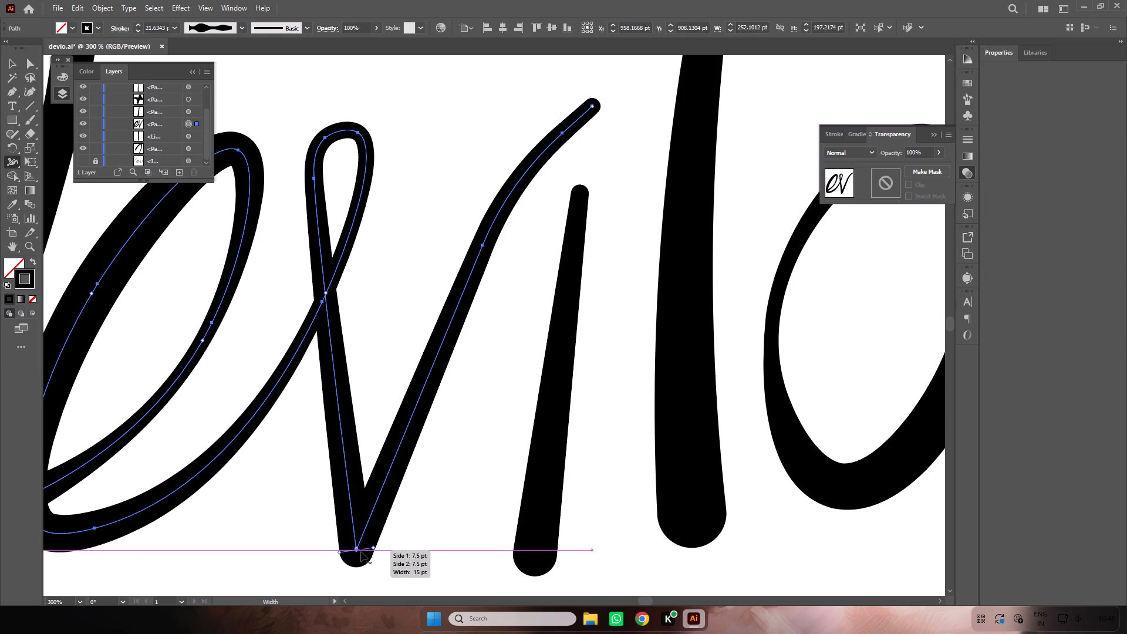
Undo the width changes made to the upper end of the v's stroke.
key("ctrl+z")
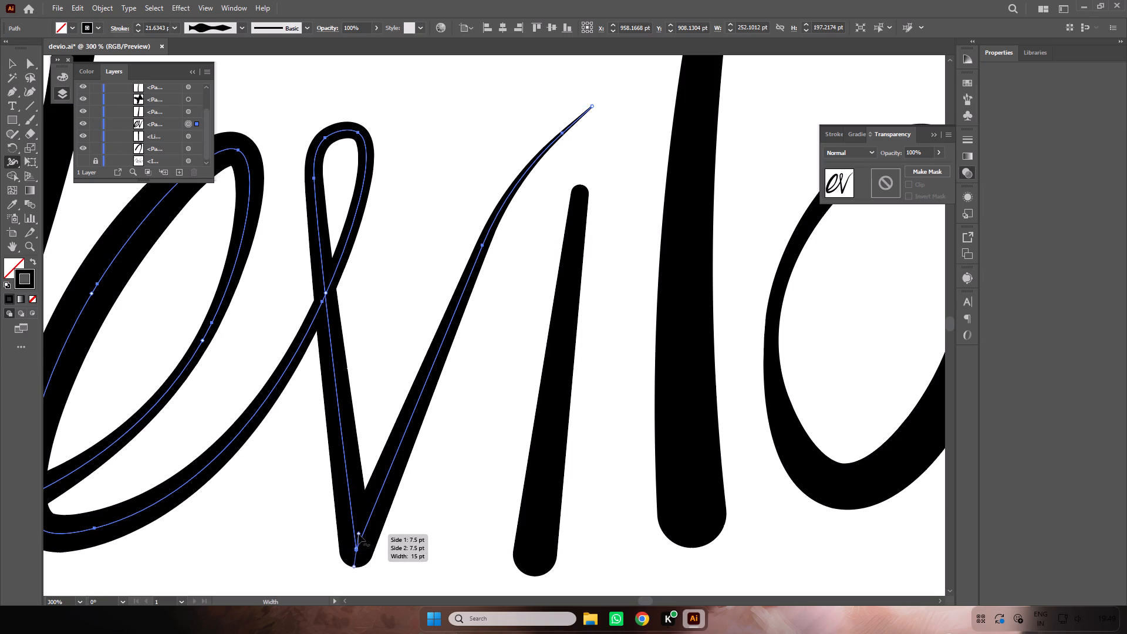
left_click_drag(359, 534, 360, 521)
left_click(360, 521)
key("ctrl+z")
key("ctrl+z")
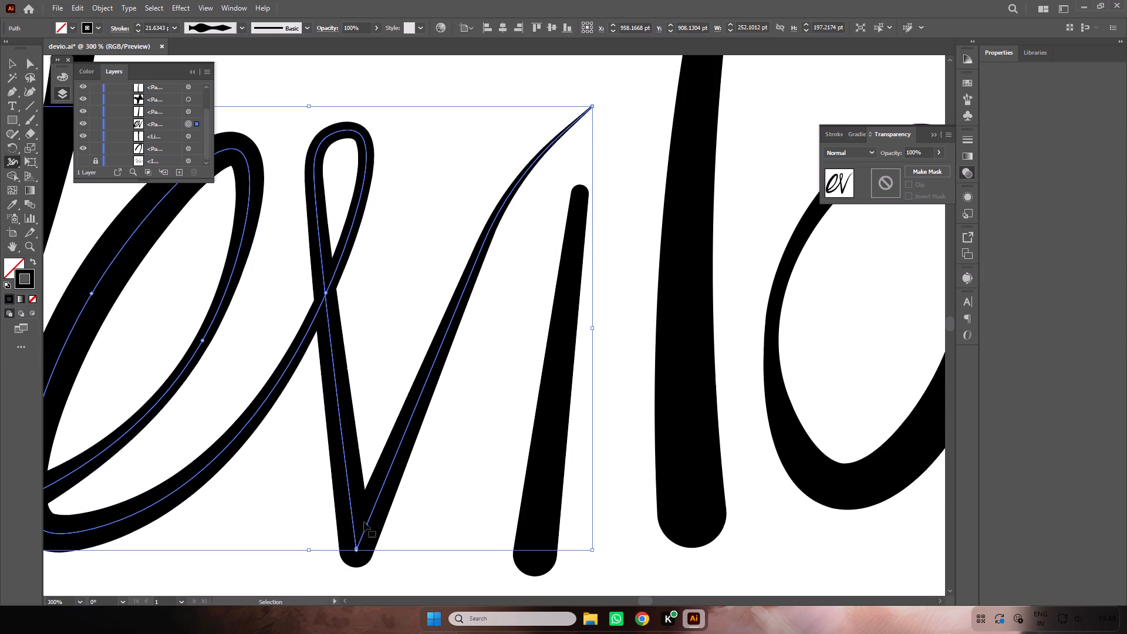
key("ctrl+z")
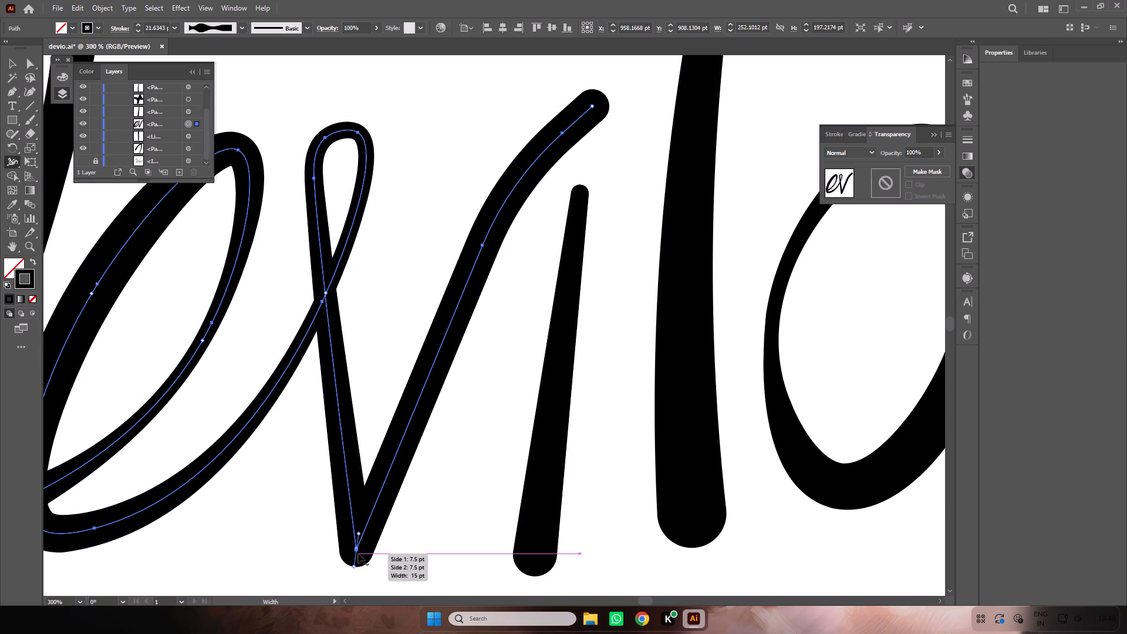
Delete the clustered width points at the v's bottom corner, restoring the lettering if the whole path gets deleted.
left_click(358, 554)
key("Delete")
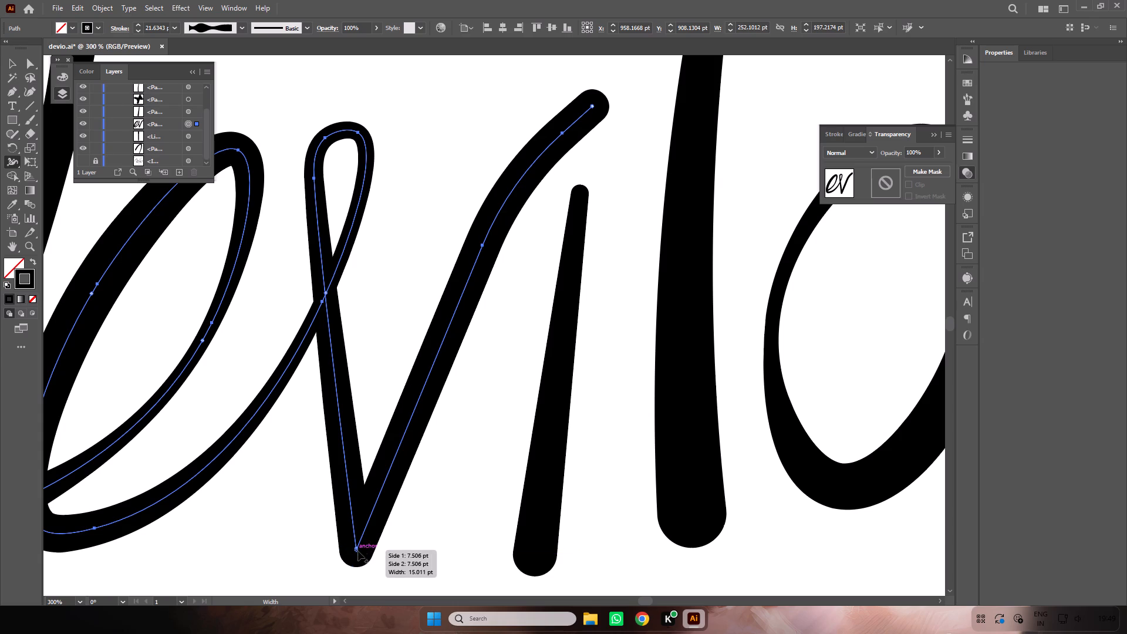
left_click(358, 552)
key("Delete")
key("ctrl+z")
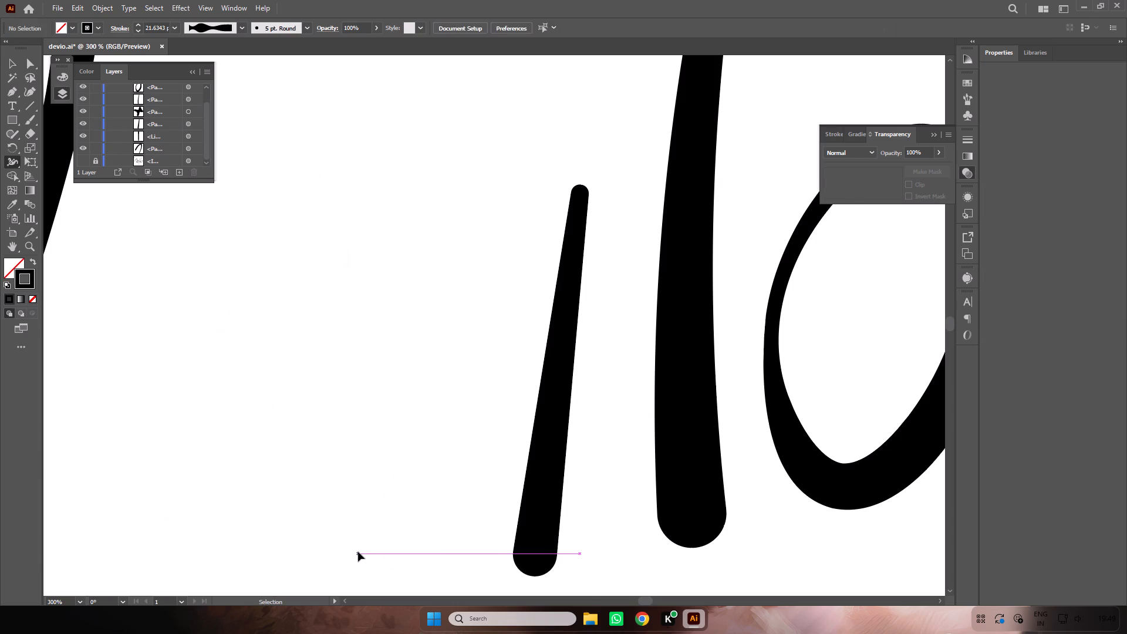
left_click(357, 548)
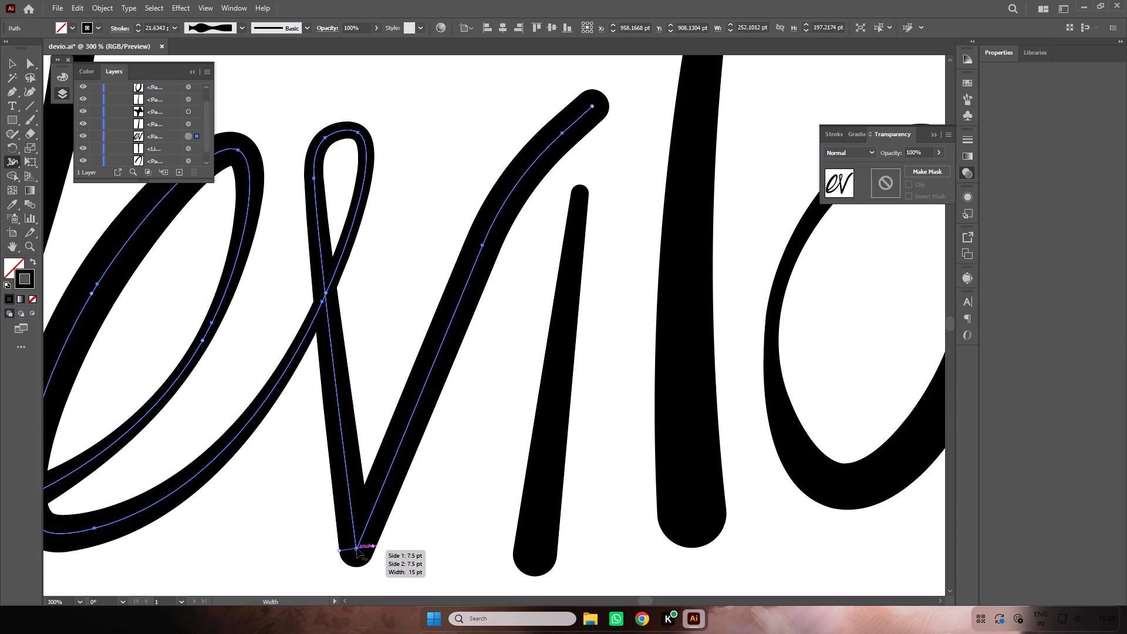
key("Delete")
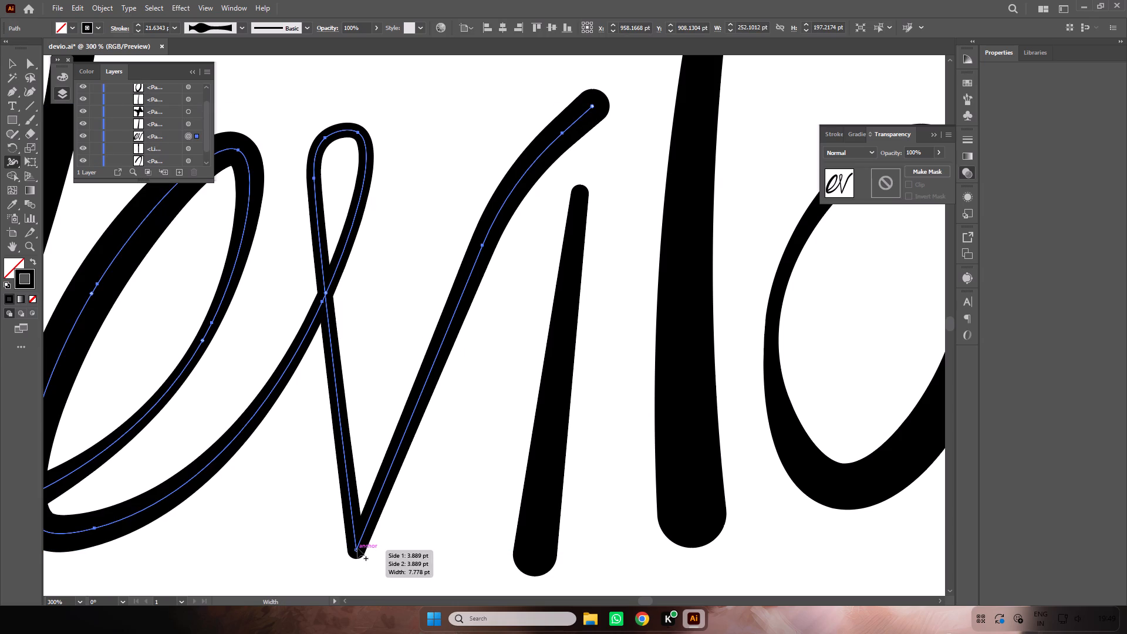
Widen the stroke at the v's bottom corner to about 25 pt with the Width tool.
left_click_drag(357, 548, 401, 534)
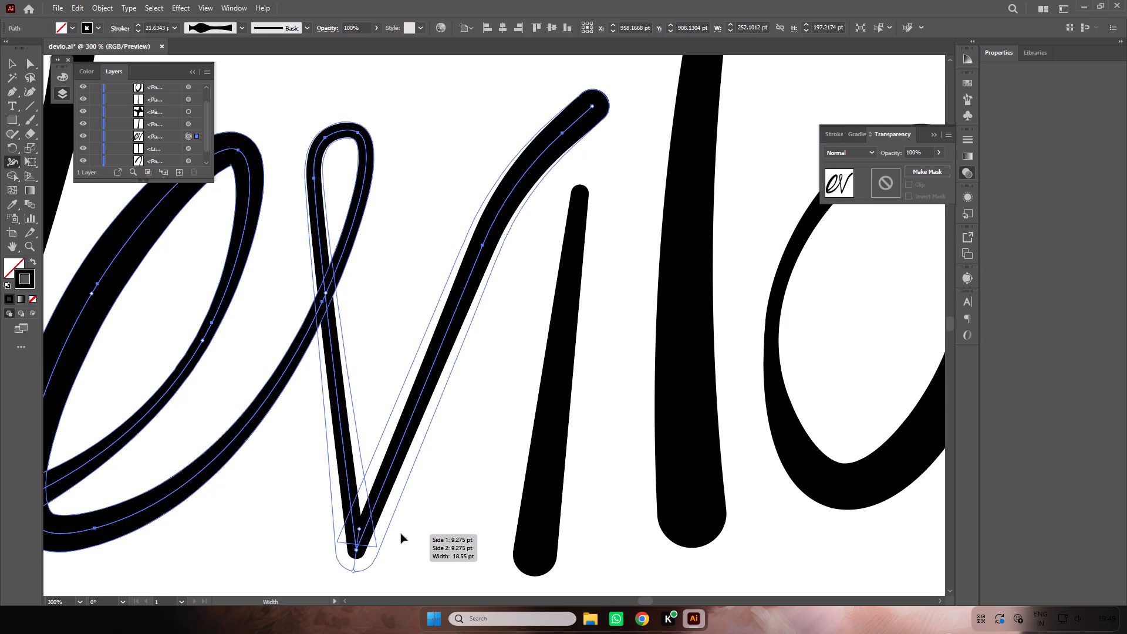
left_click_drag(401, 534, 407, 528)
left_click(407, 528)
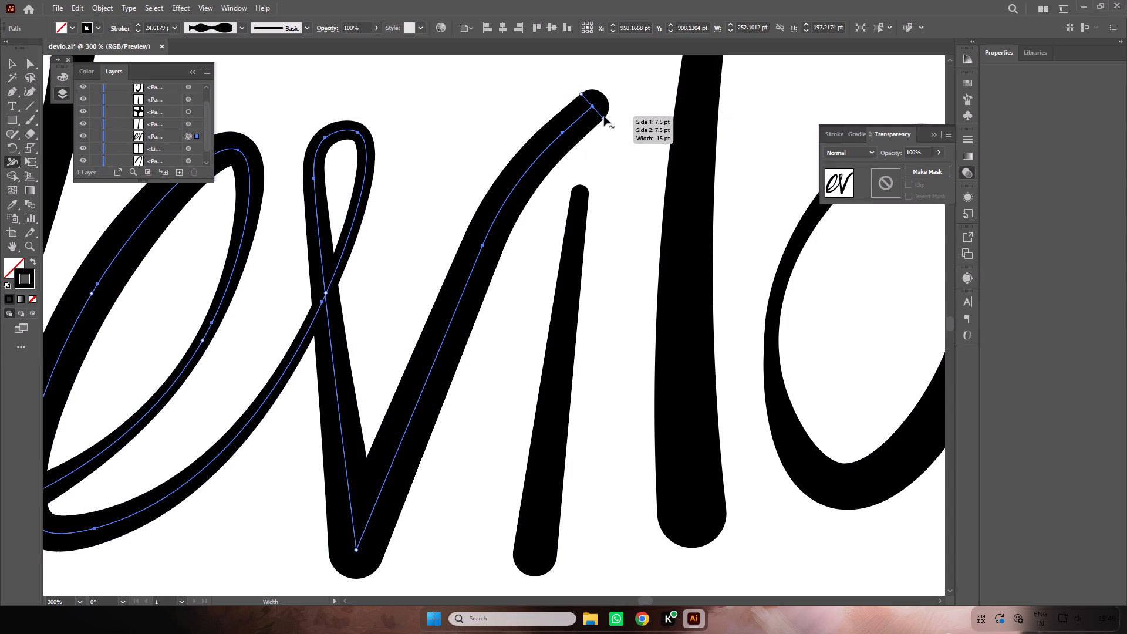
Narrow the tip at the upper end of the v's stroke with the Width tool, then deselect it.
left_click_drag(604, 117, 598, 111)
left_click(622, 133, "ctrl")
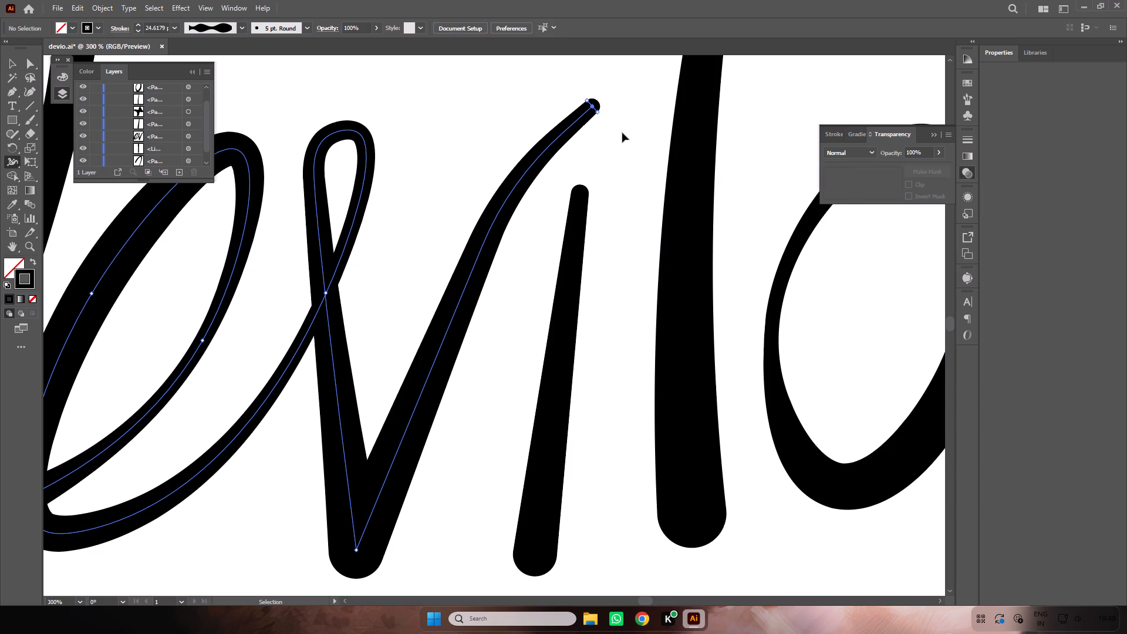
key("ctrl+minus")
key("ctrl+minus")
key("ctrl+minus")
left_click(5, 59)
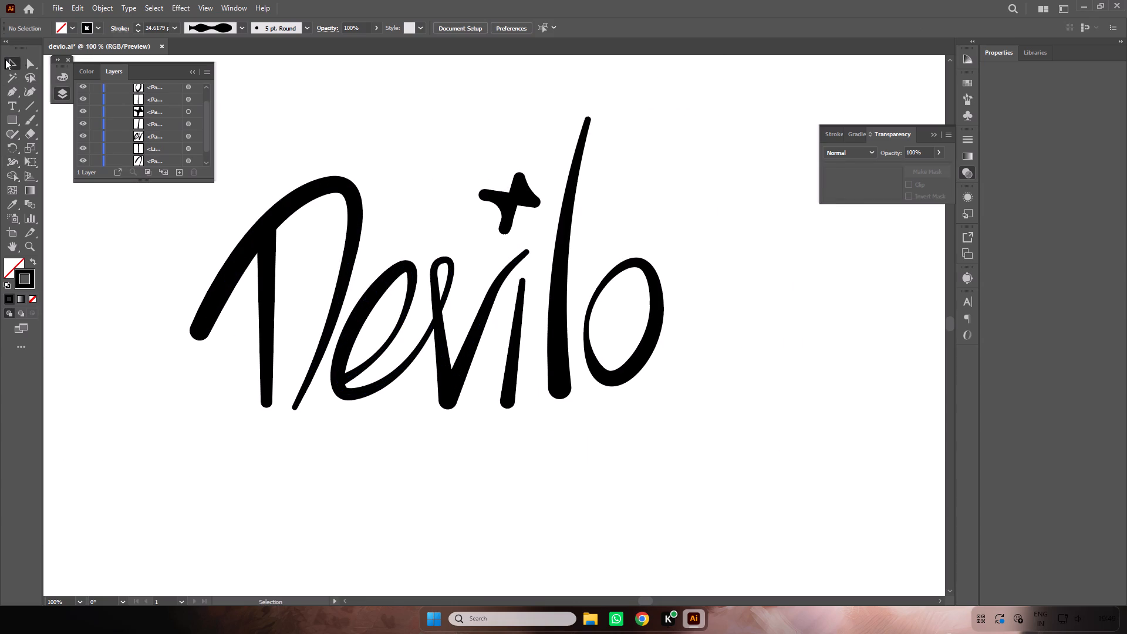
left_click(379, 108)
Adjust the stroke width at the v's bottom corner to about 22 pt with the Width tool, then deselect the path.
key("space")
left_click_drag(420, 127, 446, 146)
left_click(487, 382)
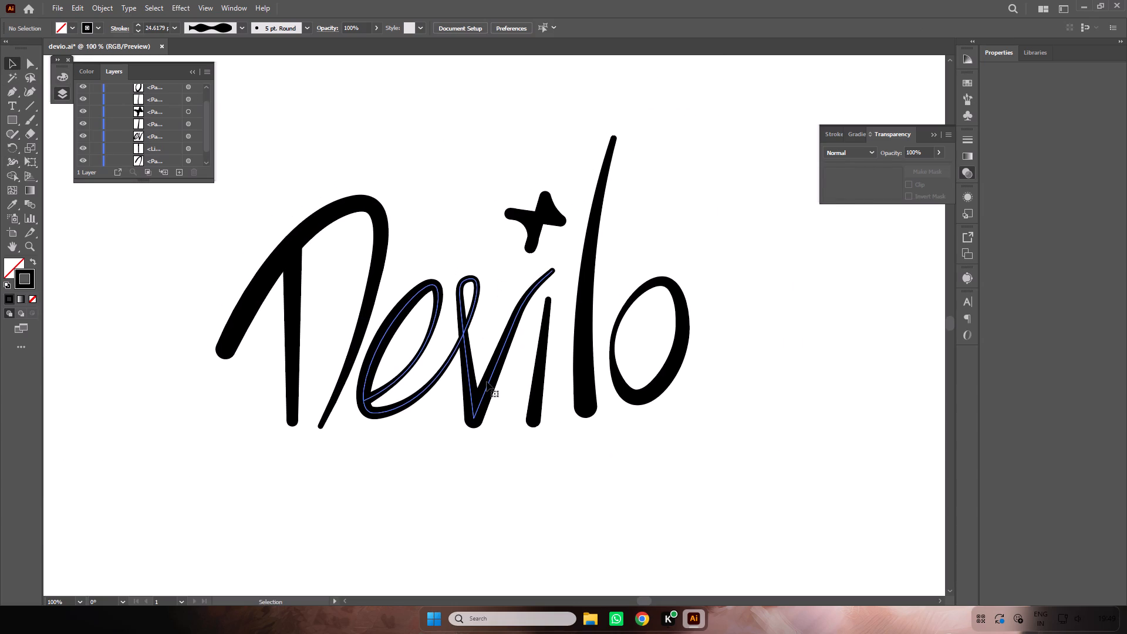
left_click(13, 160)
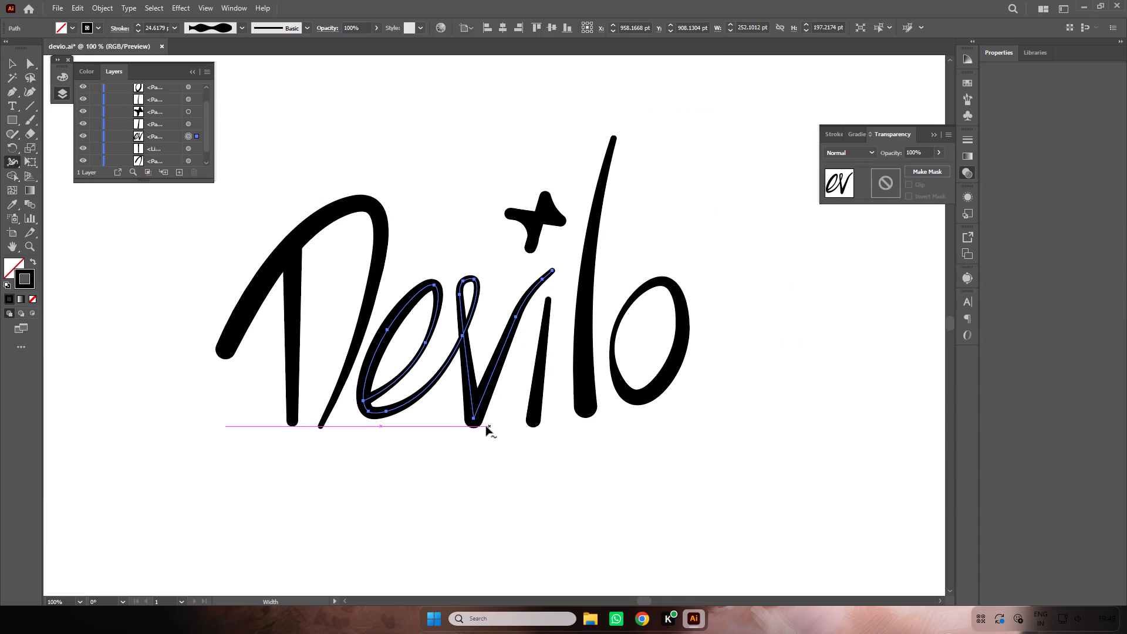
left_click(475, 410)
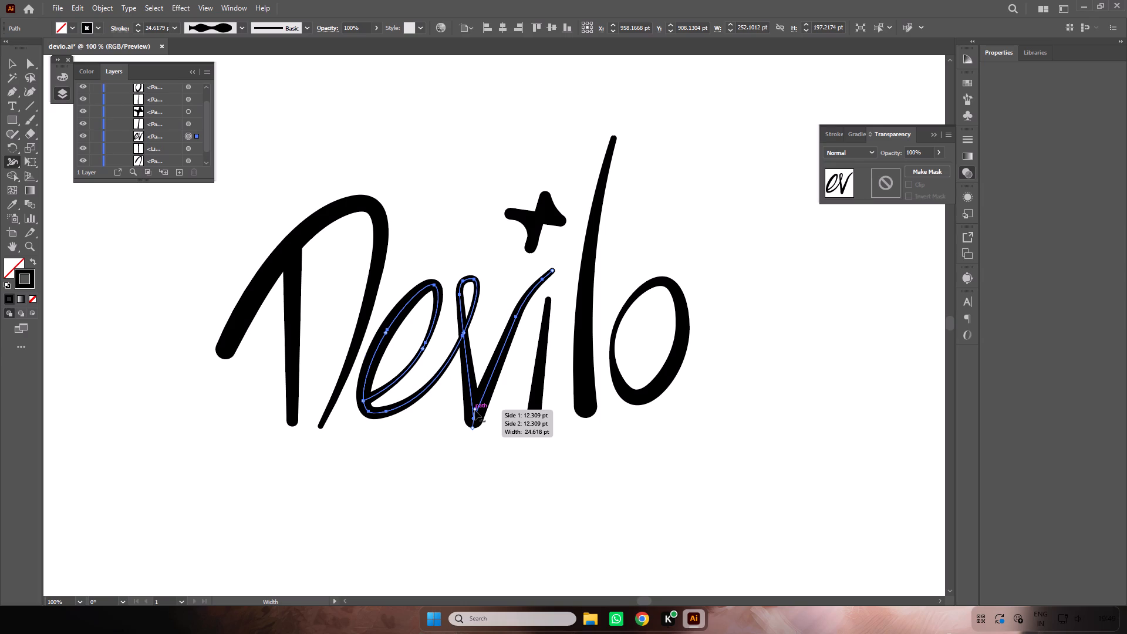
left_click(474, 413)
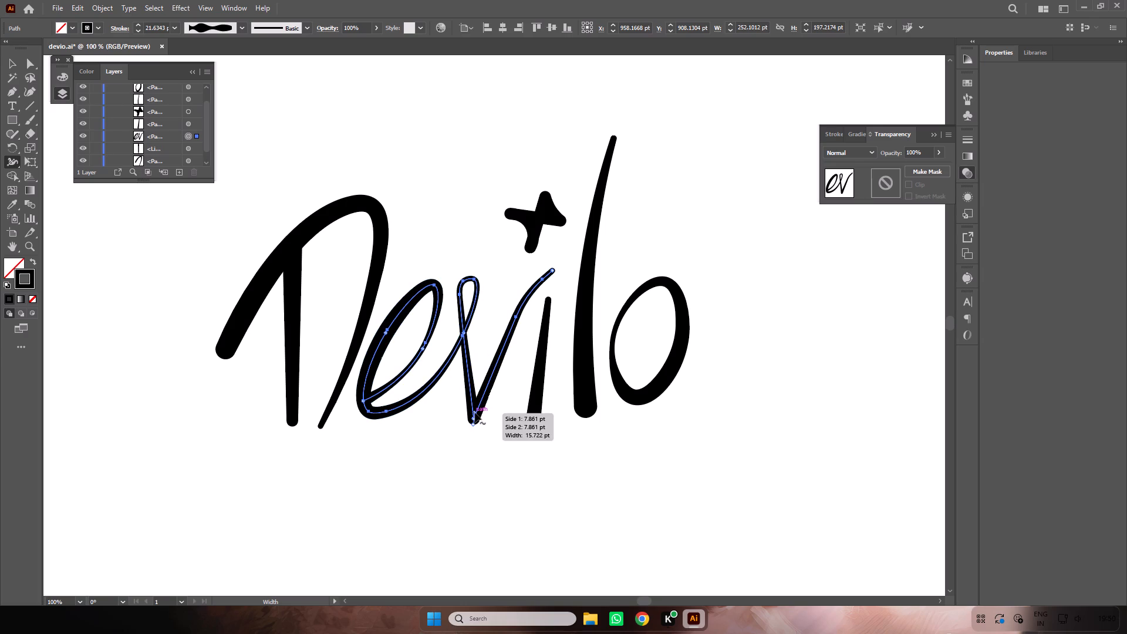
left_click(475, 412)
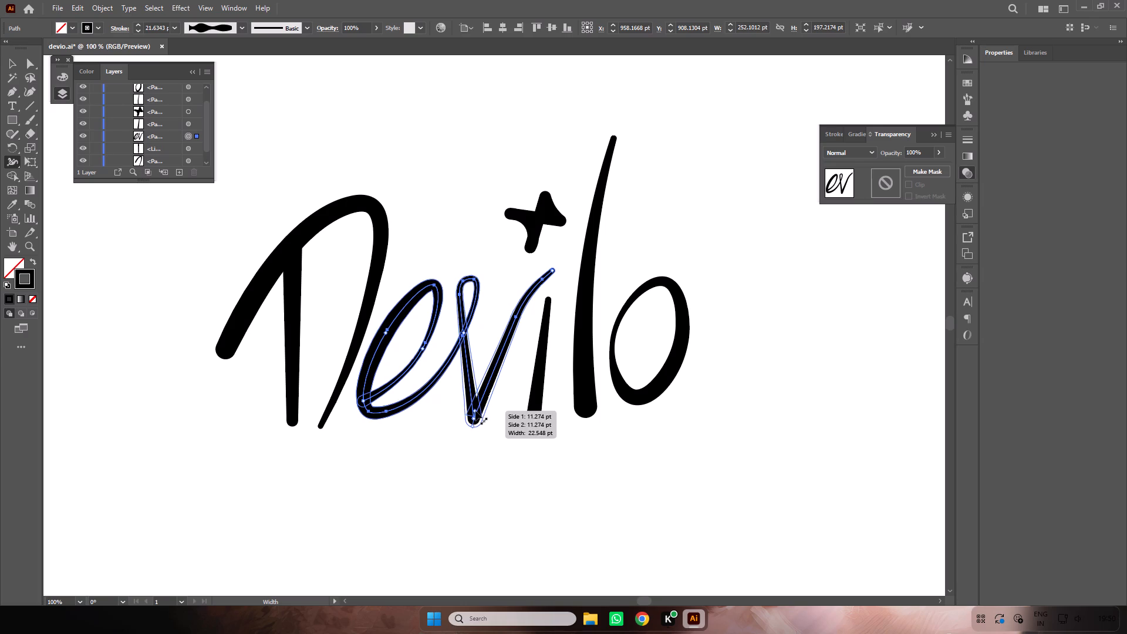
left_click(6, 65)
left_click(301, 102)
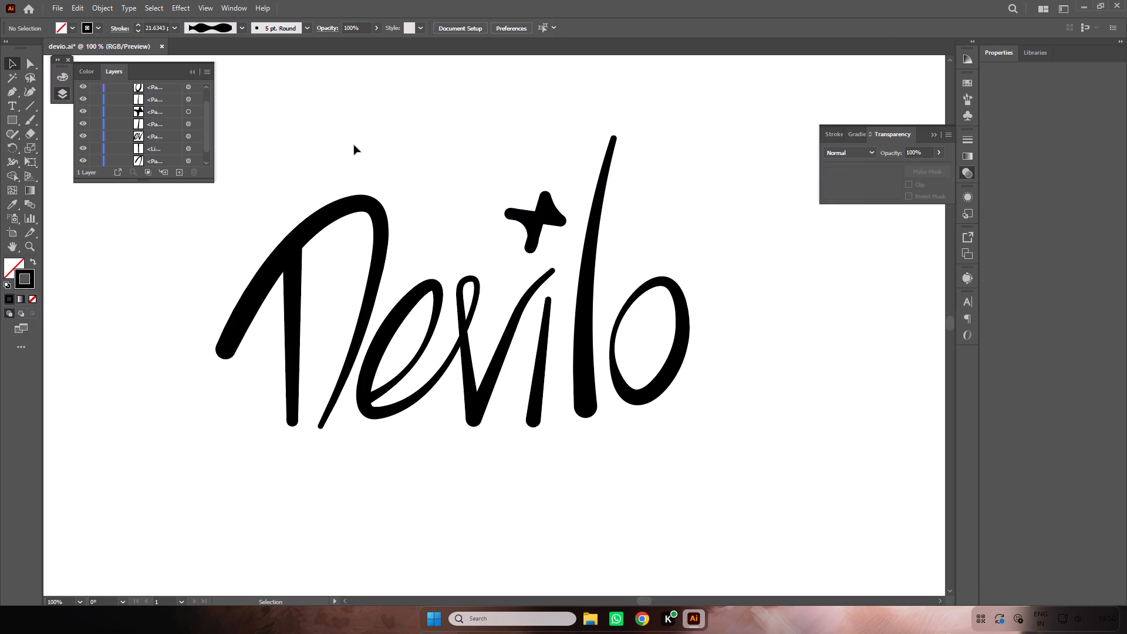
Move the i's stem slightly closer to the v and lower its star-shaped dot toward the stem.
left_click_drag(548, 328, 541, 328)
left_click_drag(538, 223, 535, 247)
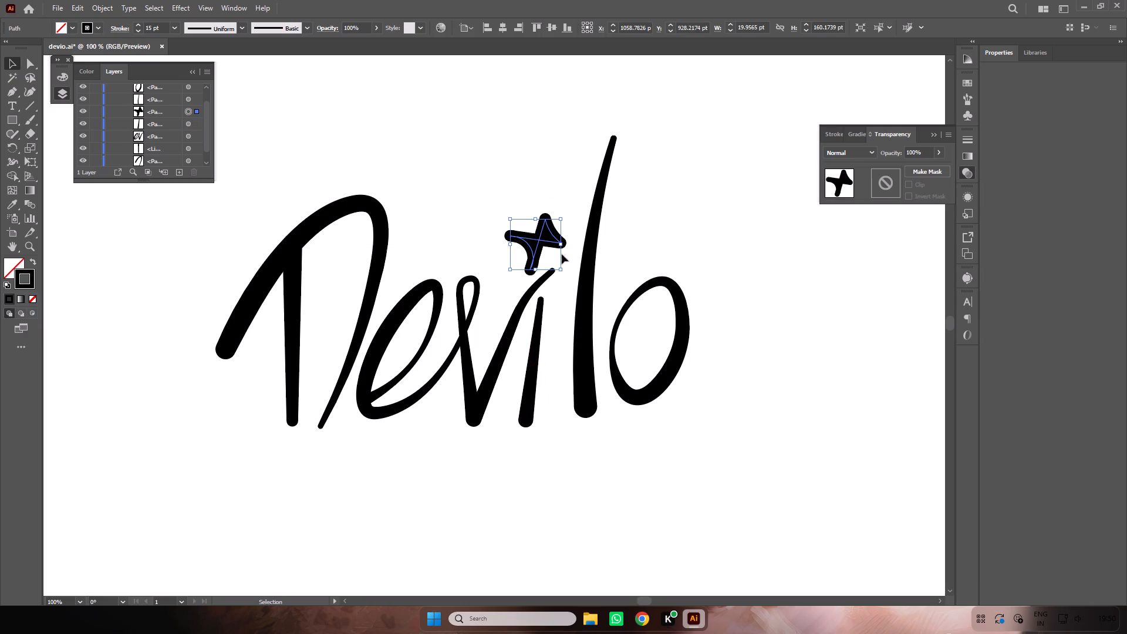
Tighten the spacing by moving the l closer to the i and shifting the o about 28 pt toward the l.
left_click_drag(587, 280, 573, 284)
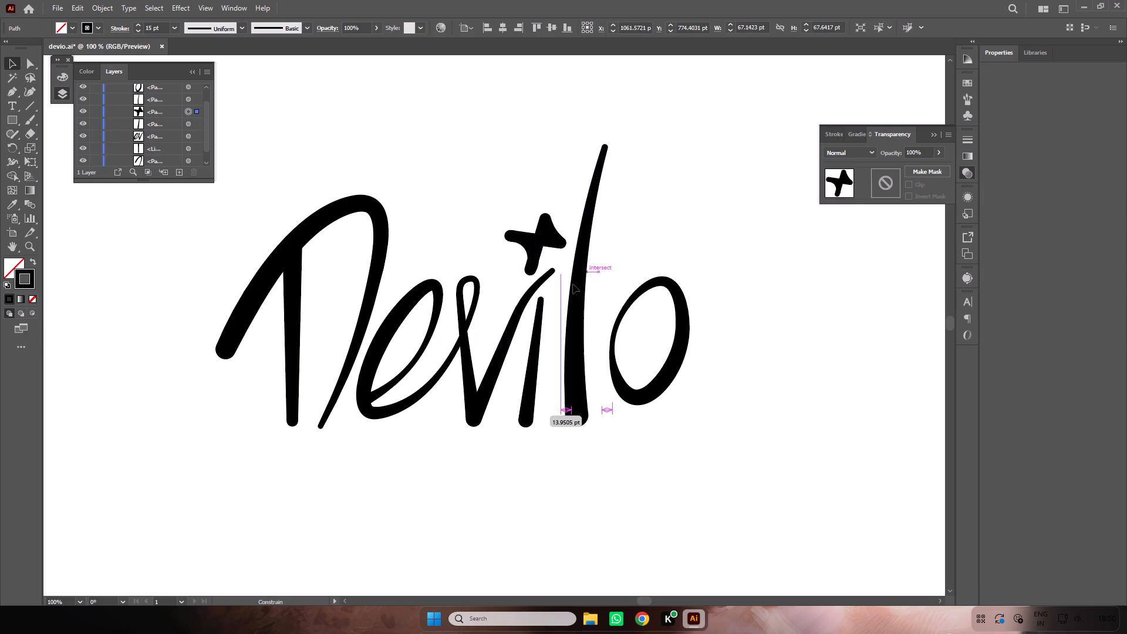
left_click_drag(573, 284, 572, 286)
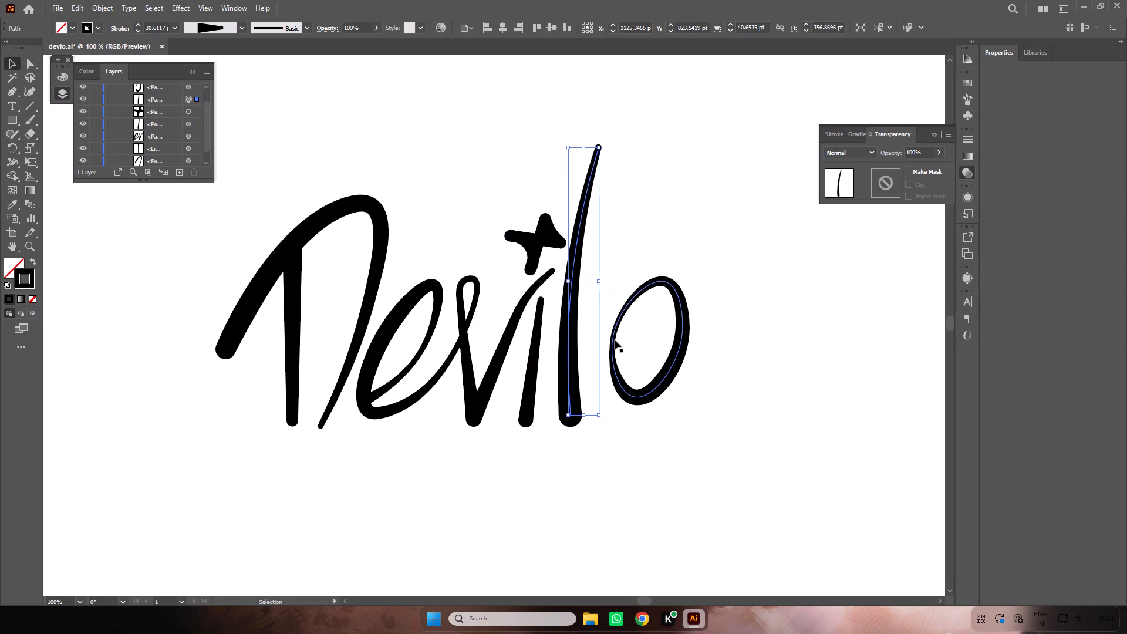
left_click_drag(615, 340, 592, 341)
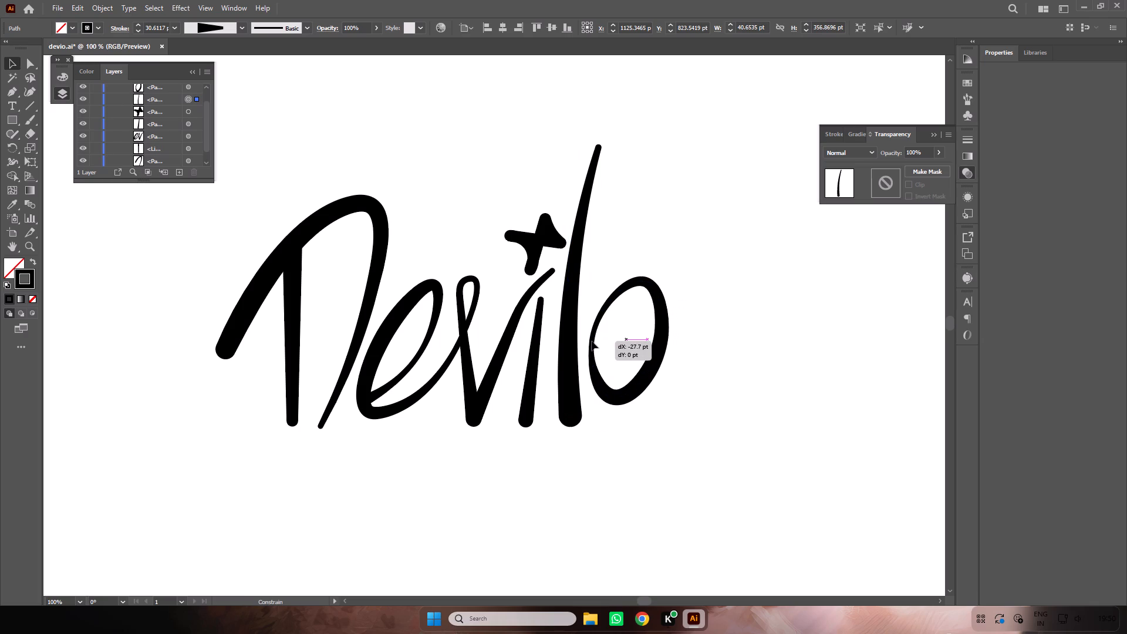
left_click_drag(592, 341, 592, 341)
Select the l and o together, rotate them about 5° clockwise, and nudge them into place beside the i.
left_click_drag(578, 162, 601, 173)
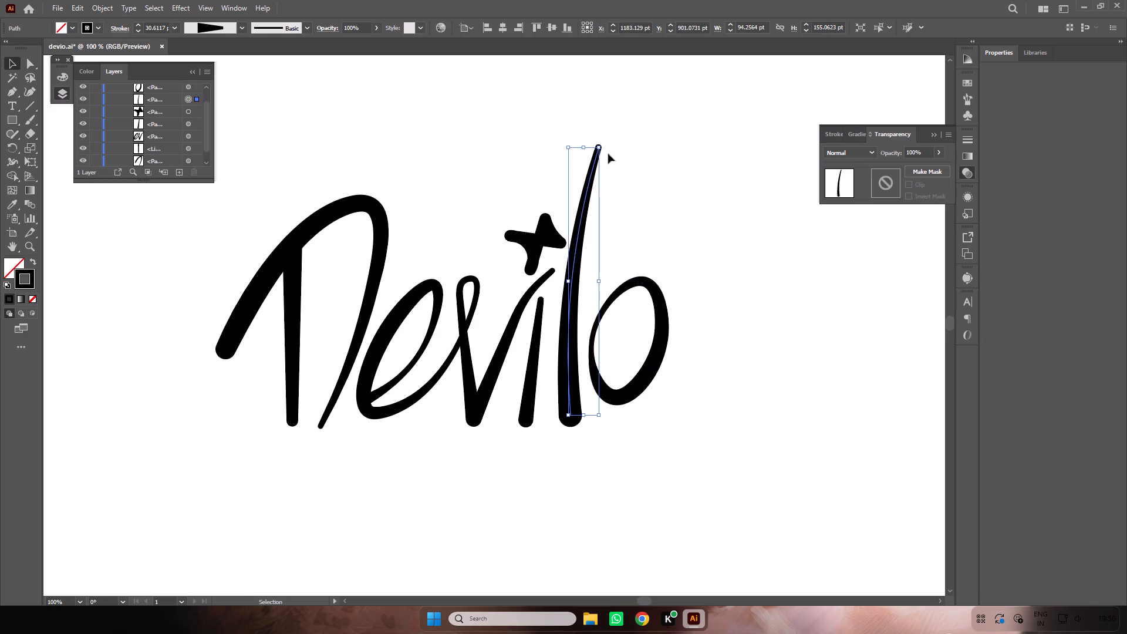
left_click_drag(666, 236, 584, 345)
left_click_drag(584, 345, 582, 345)
left_click_drag(689, 239, 577, 328)
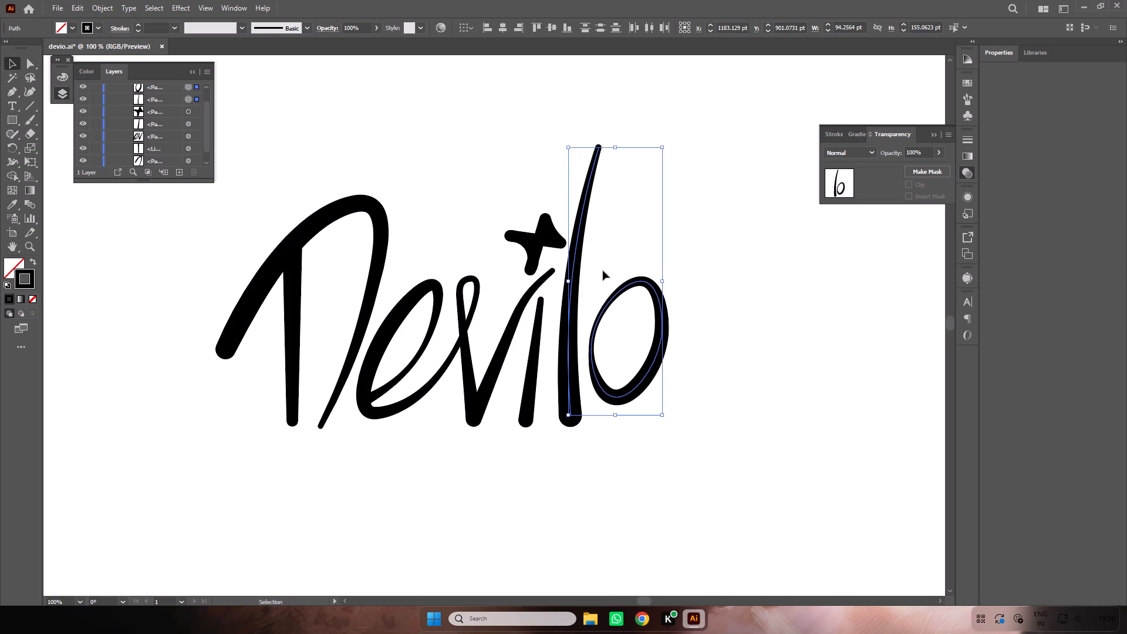
left_click_drag(667, 141, 677, 146)
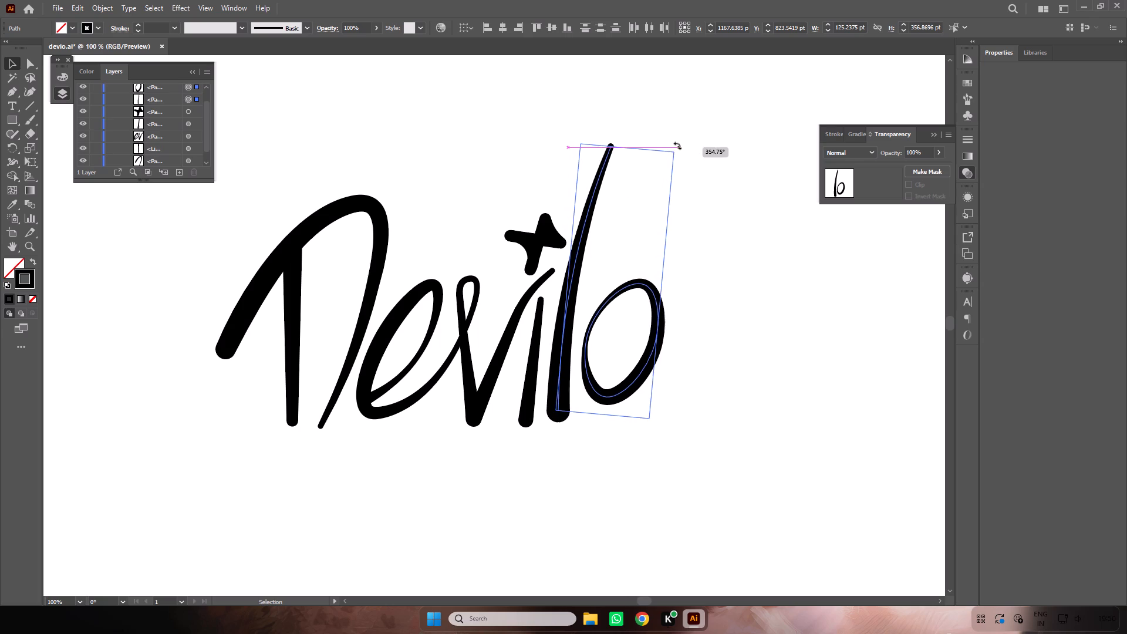
left_click_drag(677, 146, 677, 146)
left_click(581, 241)
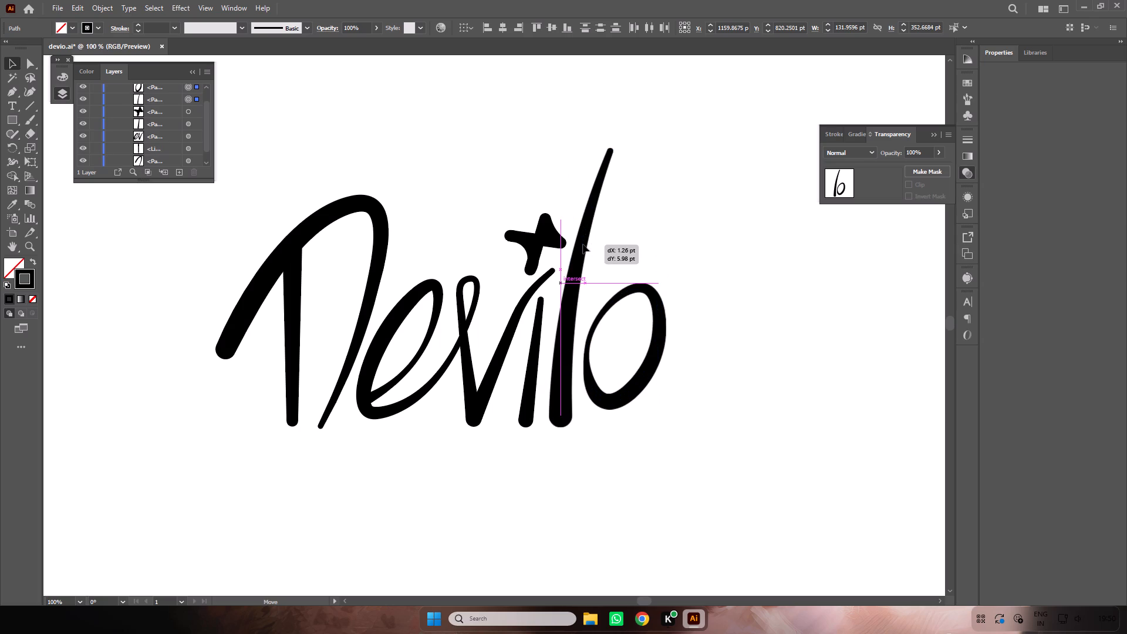
left_click(747, 331)
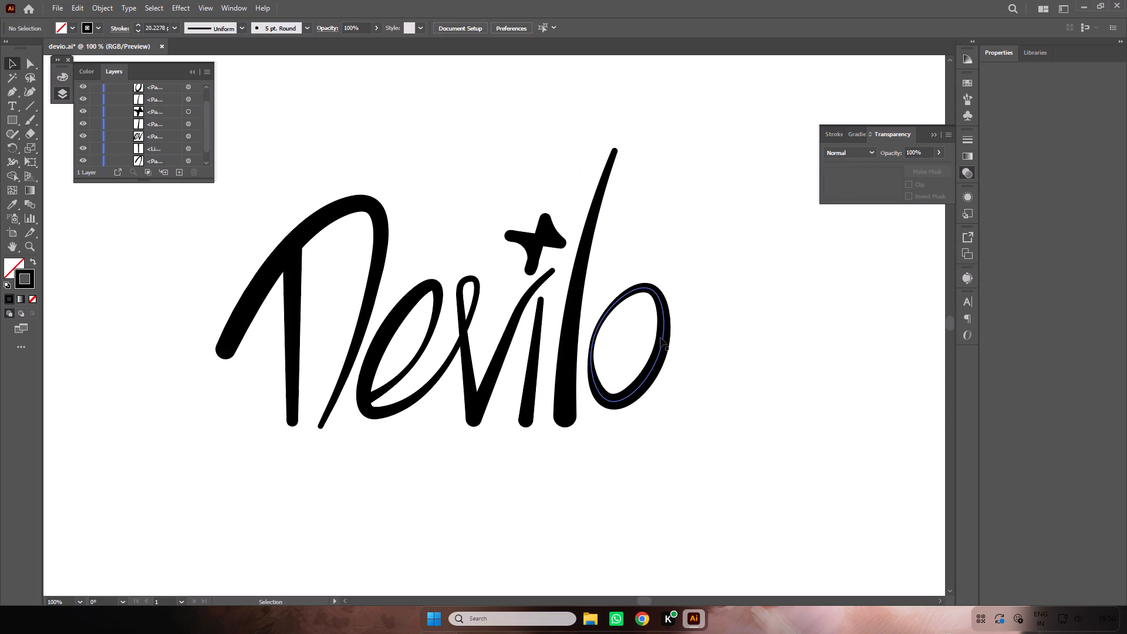
Move the o down and slightly closer to the l so its base sits near the lettering's baseline.
left_click_drag(660, 338, 654, 349)
double_click(695, 349)
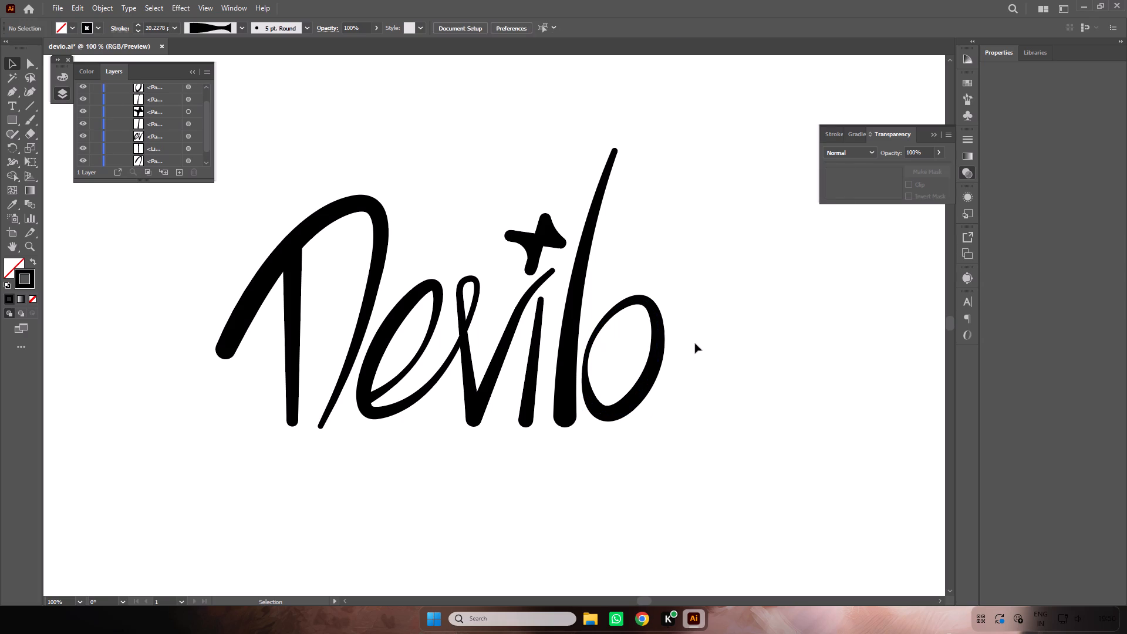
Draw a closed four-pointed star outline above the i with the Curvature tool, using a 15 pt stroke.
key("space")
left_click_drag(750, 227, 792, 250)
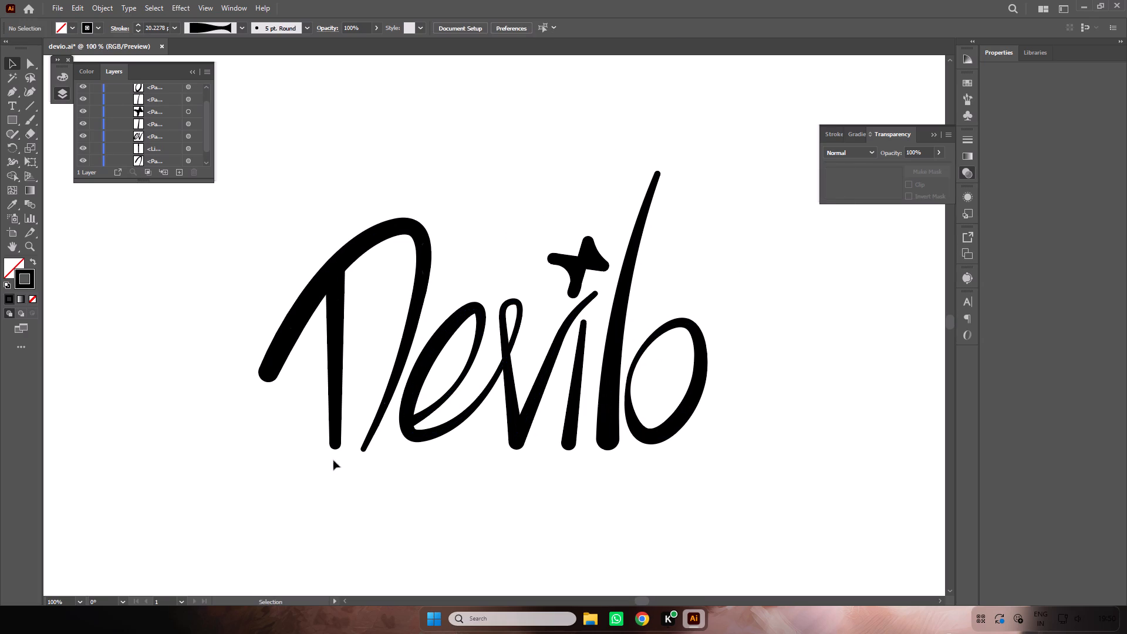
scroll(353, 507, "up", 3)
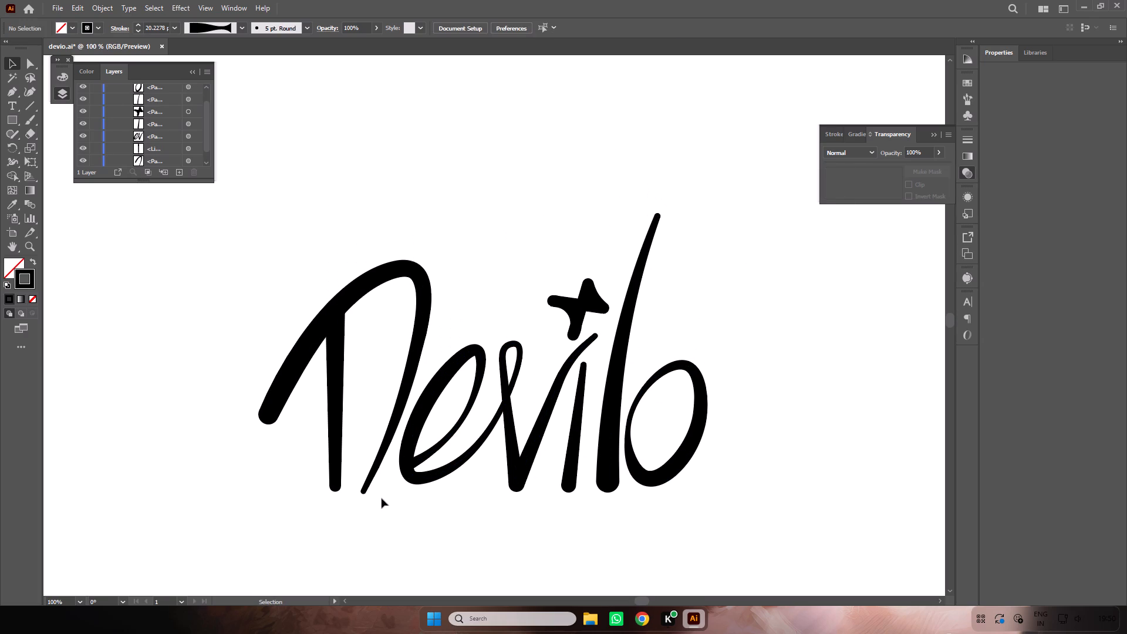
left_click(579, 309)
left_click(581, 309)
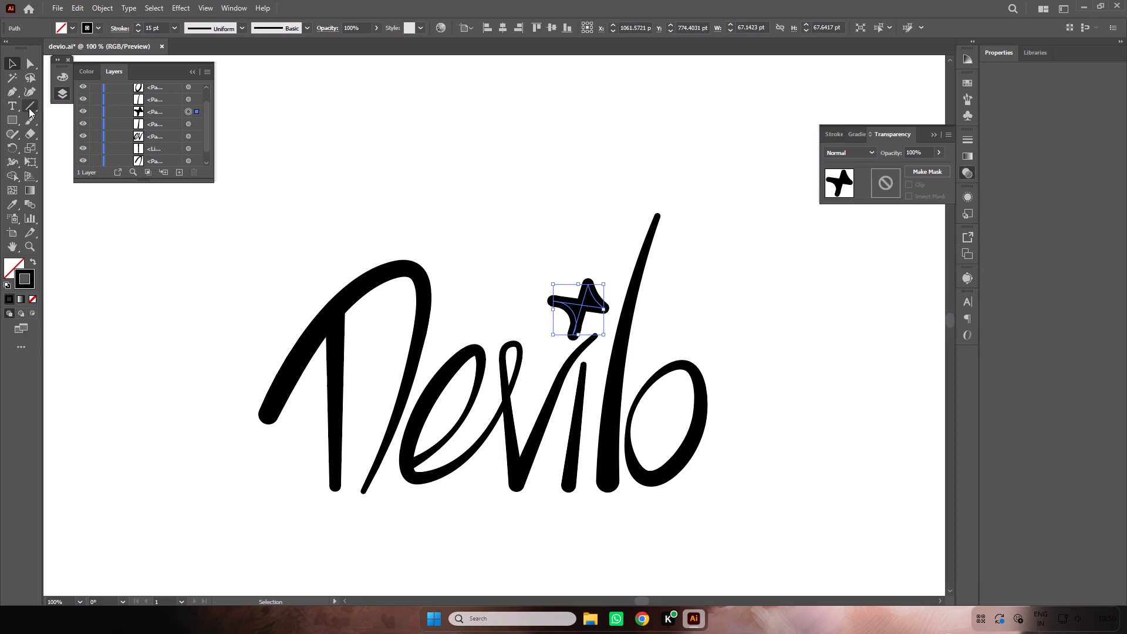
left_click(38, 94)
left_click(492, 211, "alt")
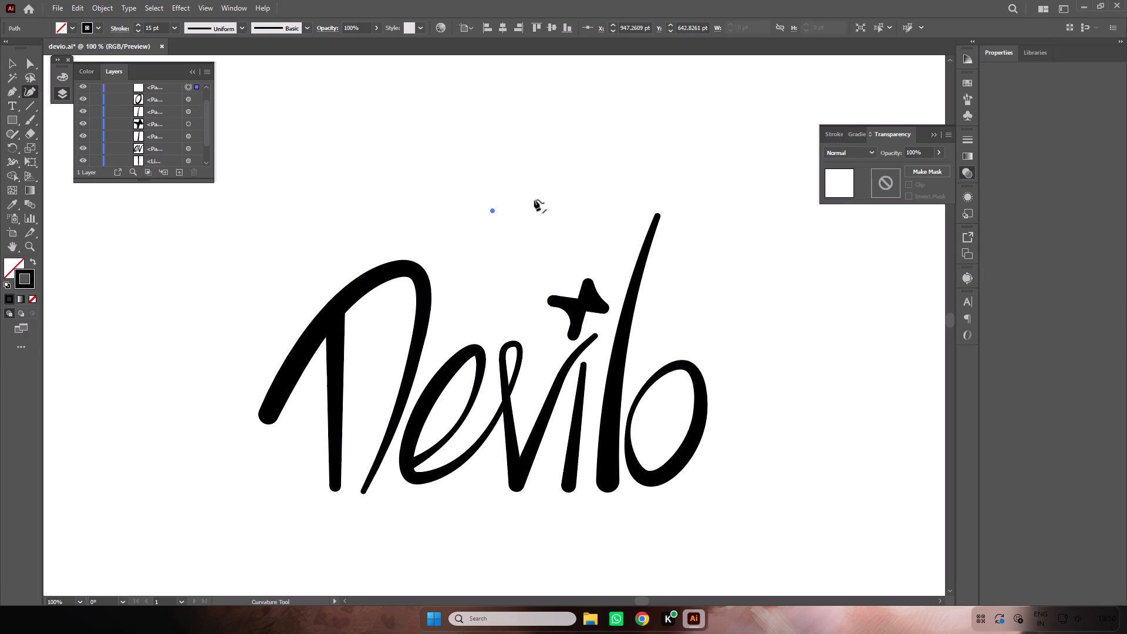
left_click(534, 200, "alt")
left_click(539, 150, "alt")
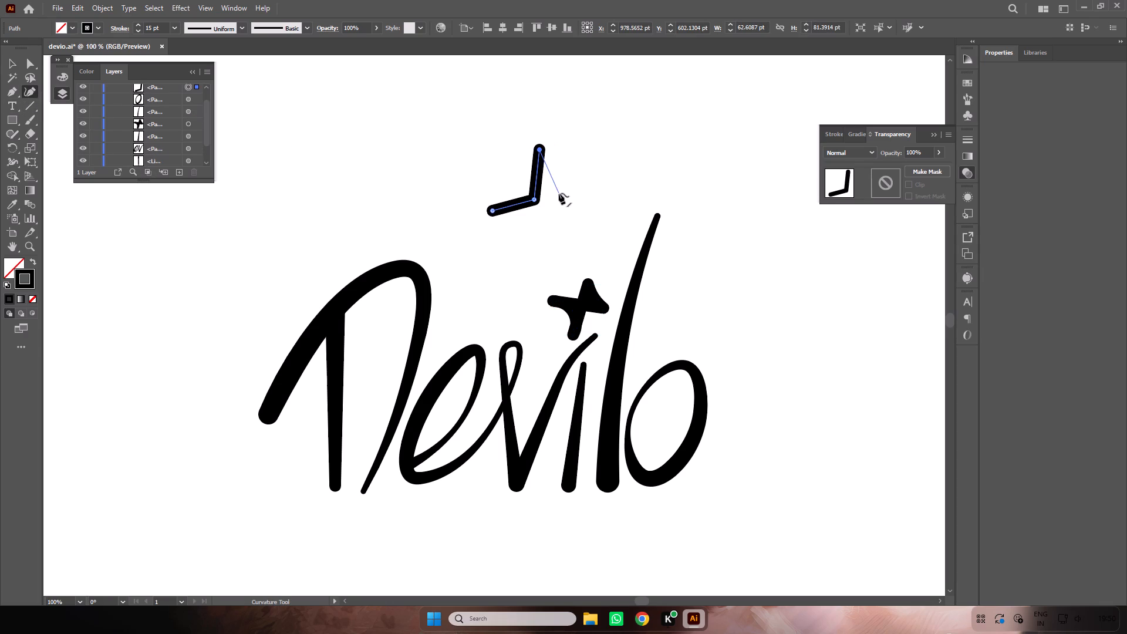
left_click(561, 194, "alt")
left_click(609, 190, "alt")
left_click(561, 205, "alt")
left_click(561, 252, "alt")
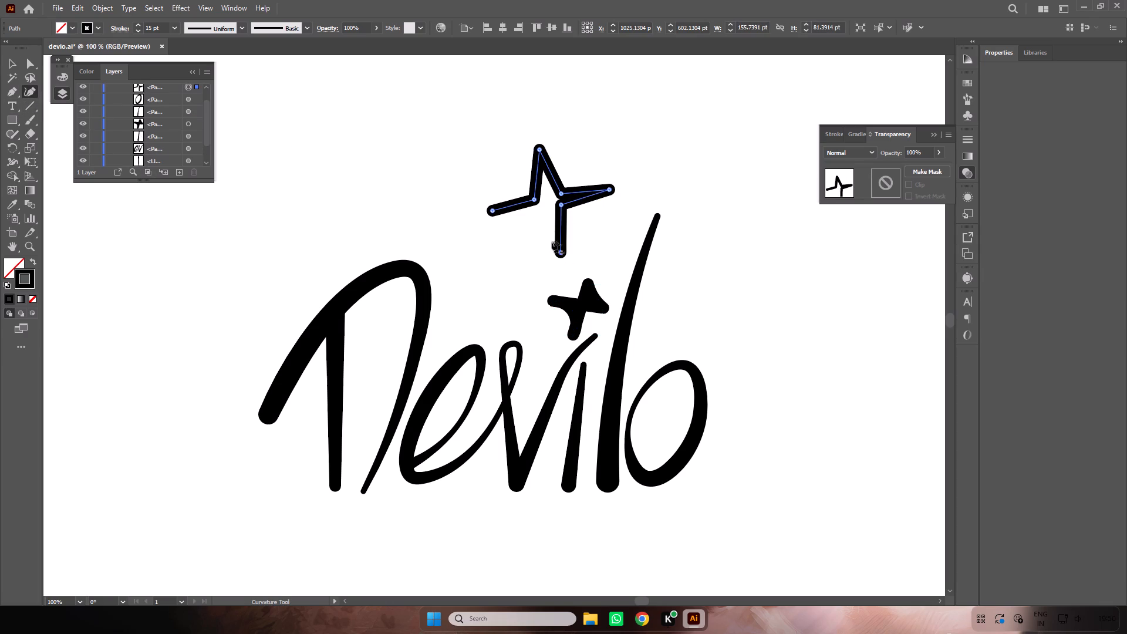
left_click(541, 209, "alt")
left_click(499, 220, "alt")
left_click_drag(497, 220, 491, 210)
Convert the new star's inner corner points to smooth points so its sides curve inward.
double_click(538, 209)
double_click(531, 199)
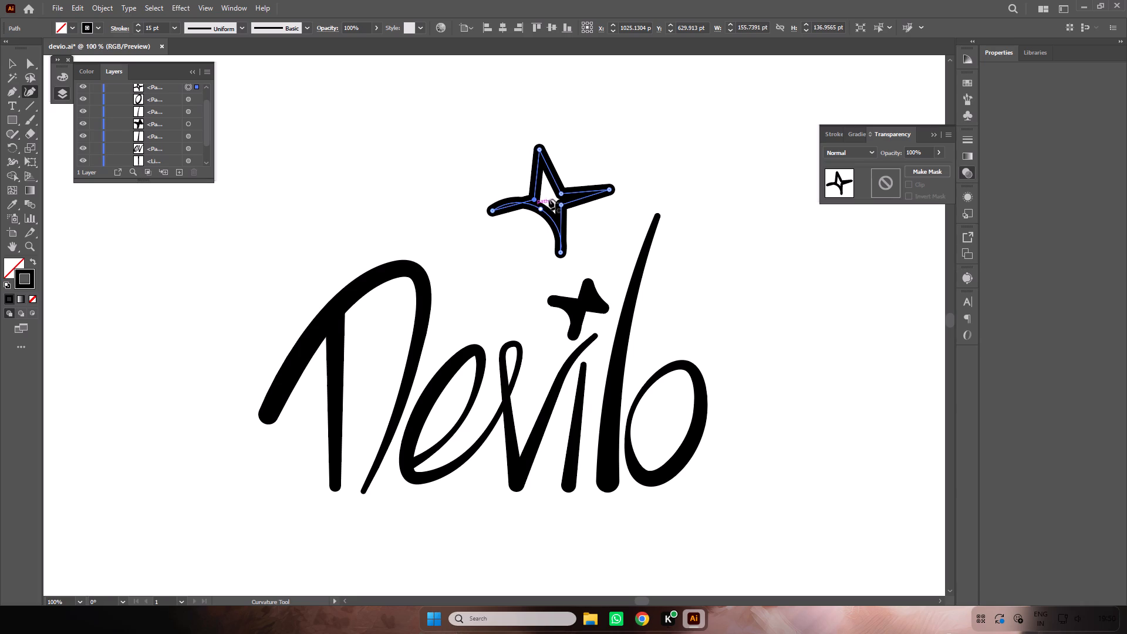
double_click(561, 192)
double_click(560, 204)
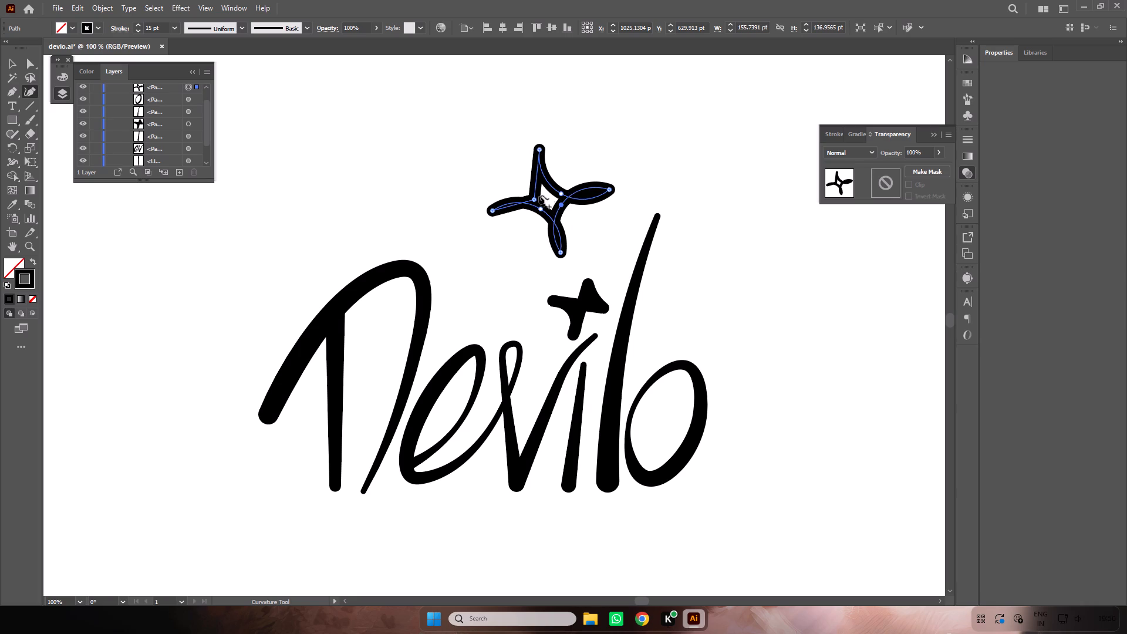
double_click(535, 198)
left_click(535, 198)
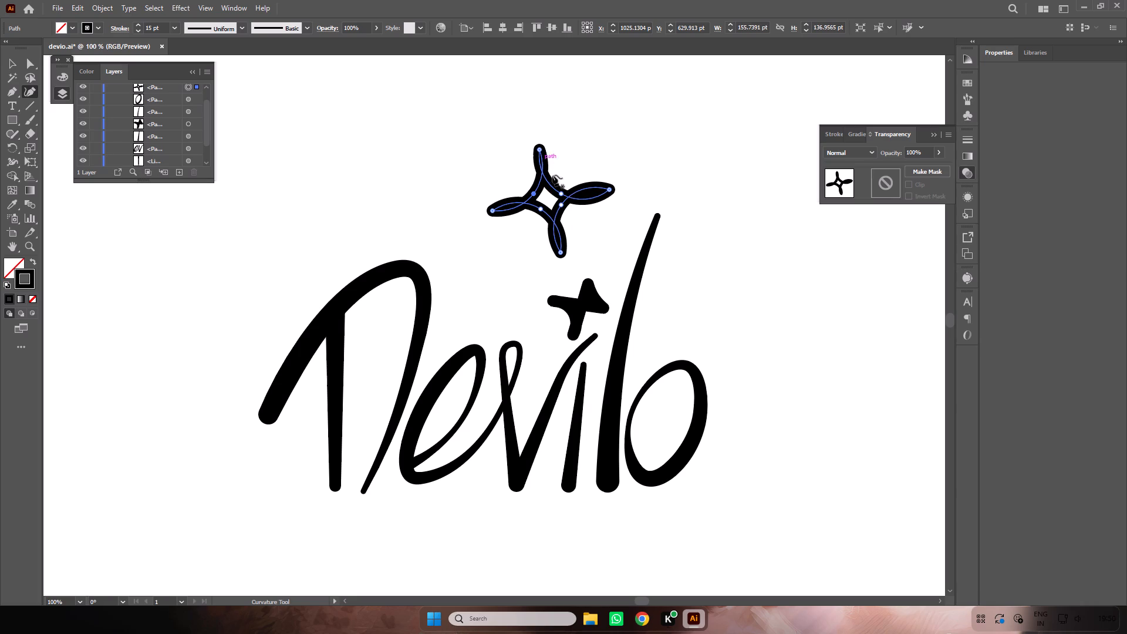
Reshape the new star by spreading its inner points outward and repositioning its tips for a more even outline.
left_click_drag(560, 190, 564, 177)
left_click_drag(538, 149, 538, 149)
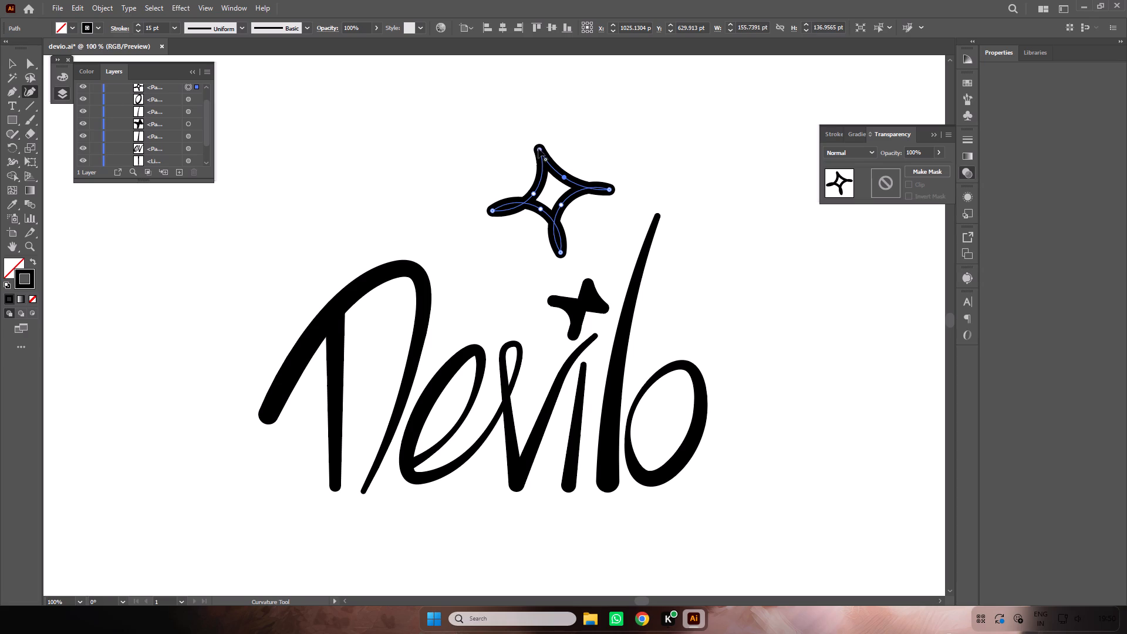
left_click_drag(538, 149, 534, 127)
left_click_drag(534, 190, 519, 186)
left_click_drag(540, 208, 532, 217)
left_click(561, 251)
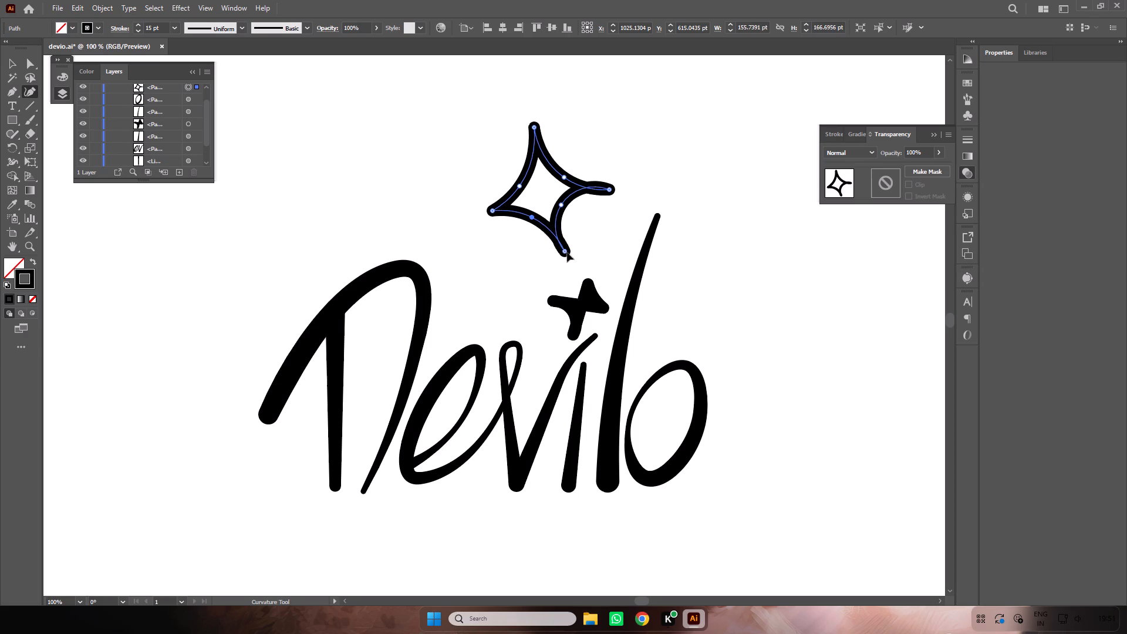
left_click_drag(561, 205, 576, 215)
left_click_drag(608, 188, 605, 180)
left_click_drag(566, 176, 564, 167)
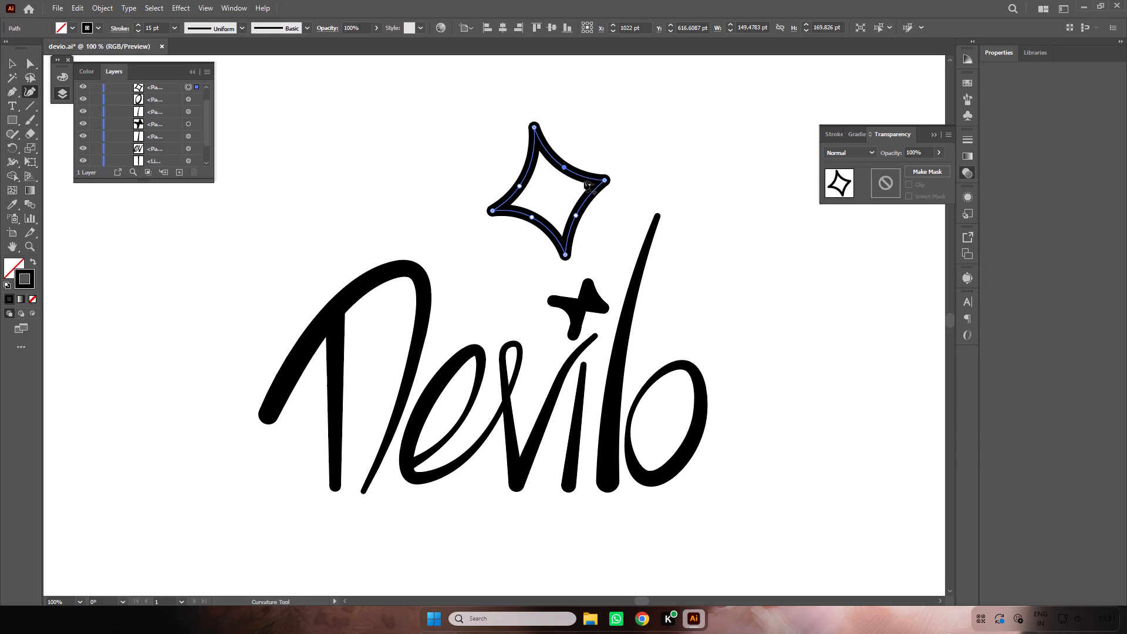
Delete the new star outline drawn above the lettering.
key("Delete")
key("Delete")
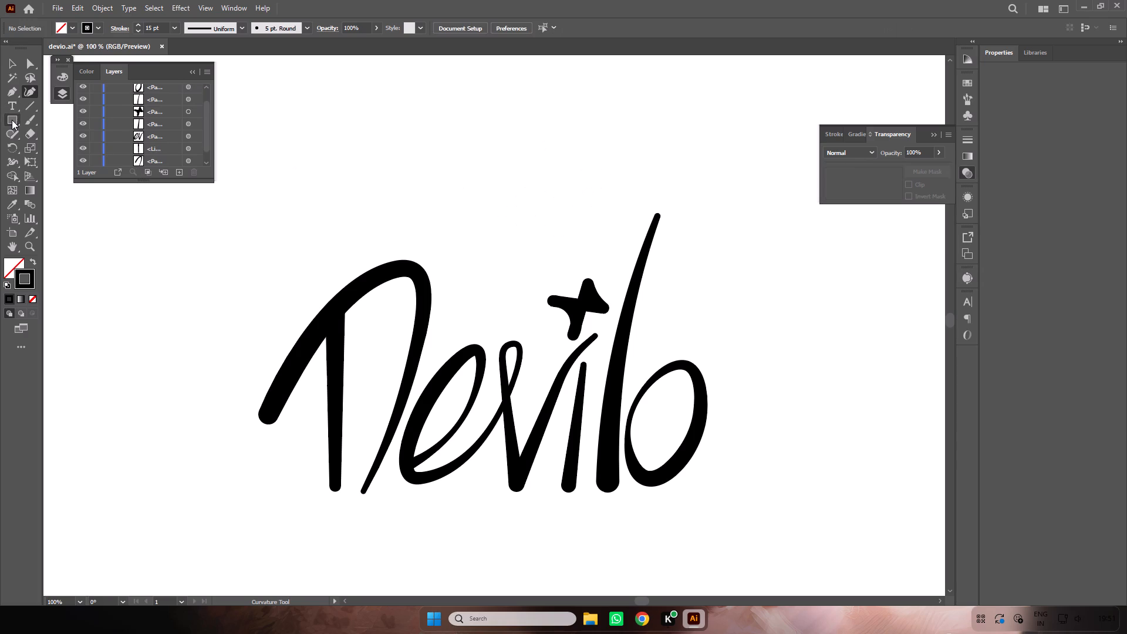
Draw a square about 116 pt wide with a 15 pt stroke above the lettering, using the Rectangle tool.
left_click(12, 120)
left_click_drag(435, 149, 522, 228)
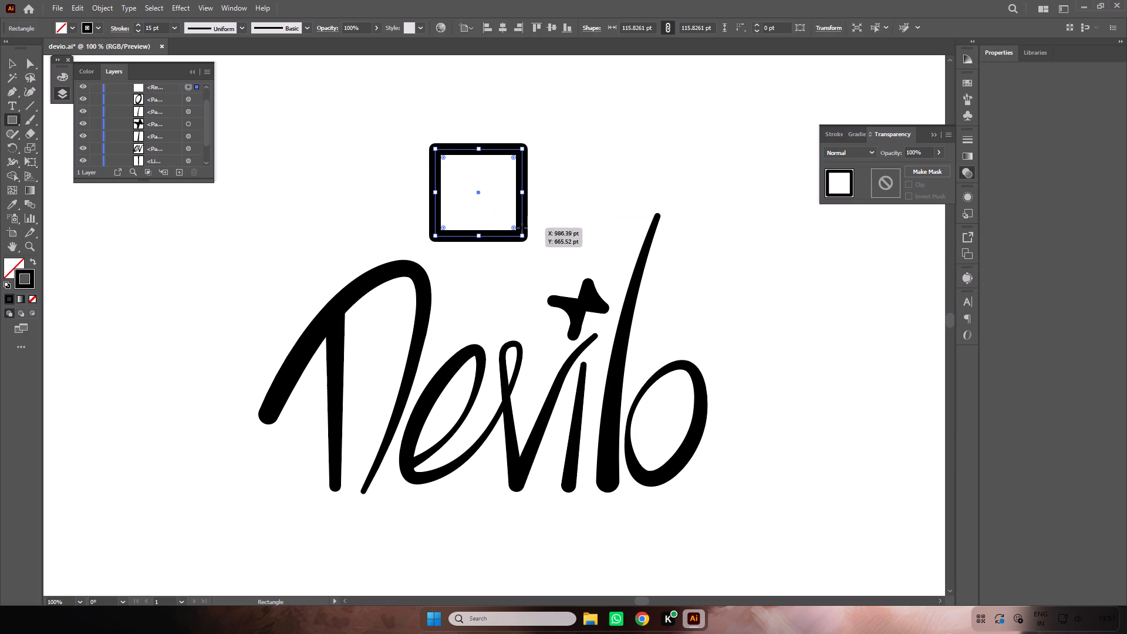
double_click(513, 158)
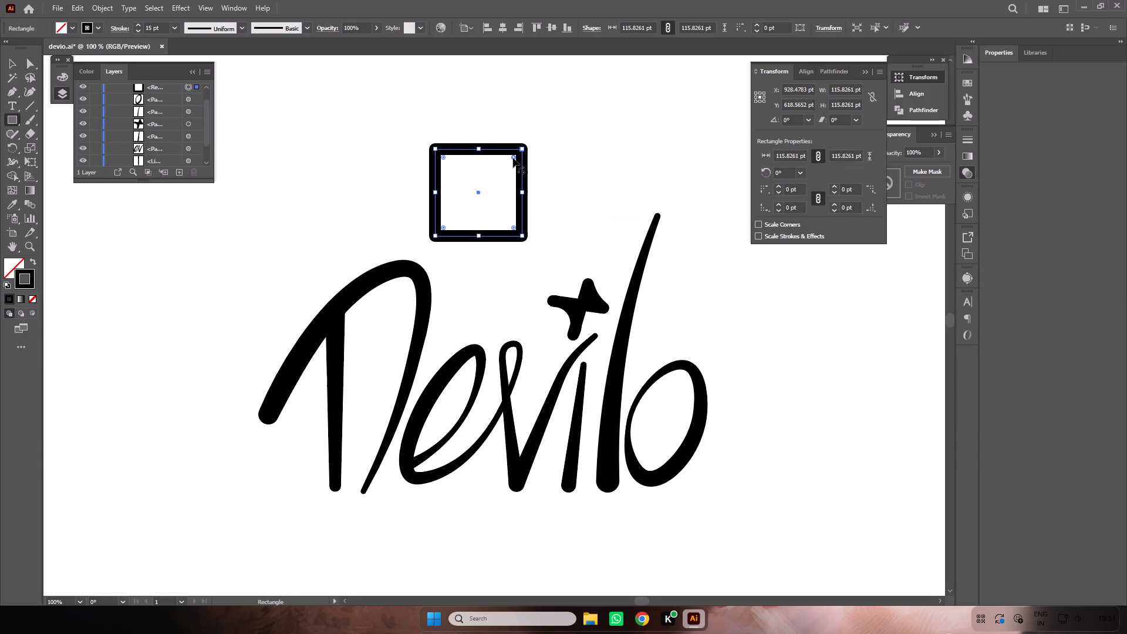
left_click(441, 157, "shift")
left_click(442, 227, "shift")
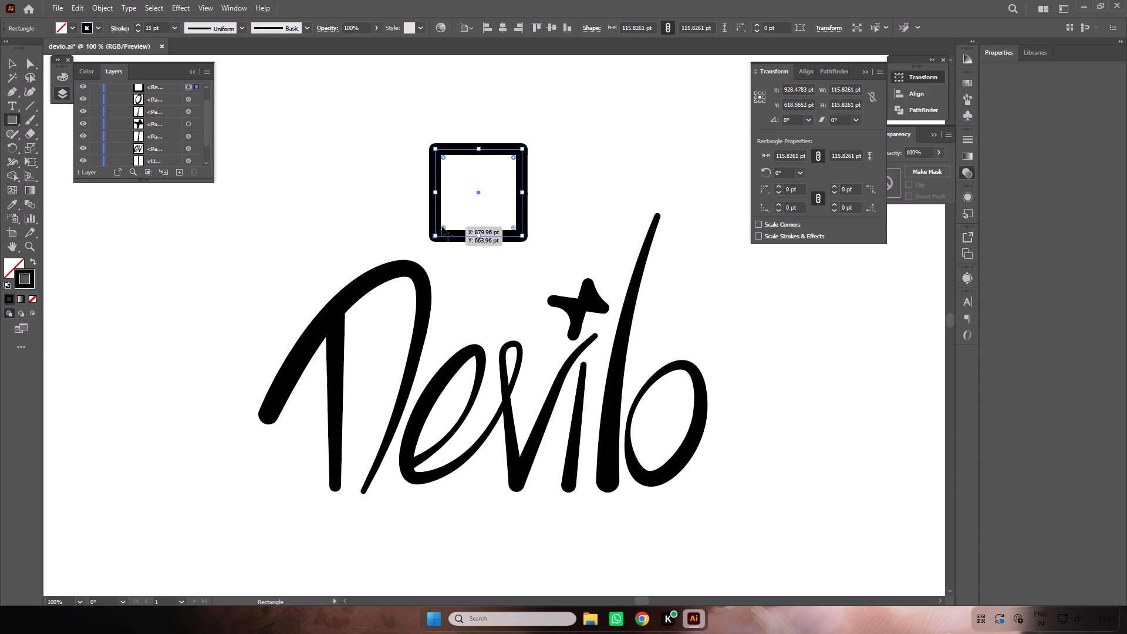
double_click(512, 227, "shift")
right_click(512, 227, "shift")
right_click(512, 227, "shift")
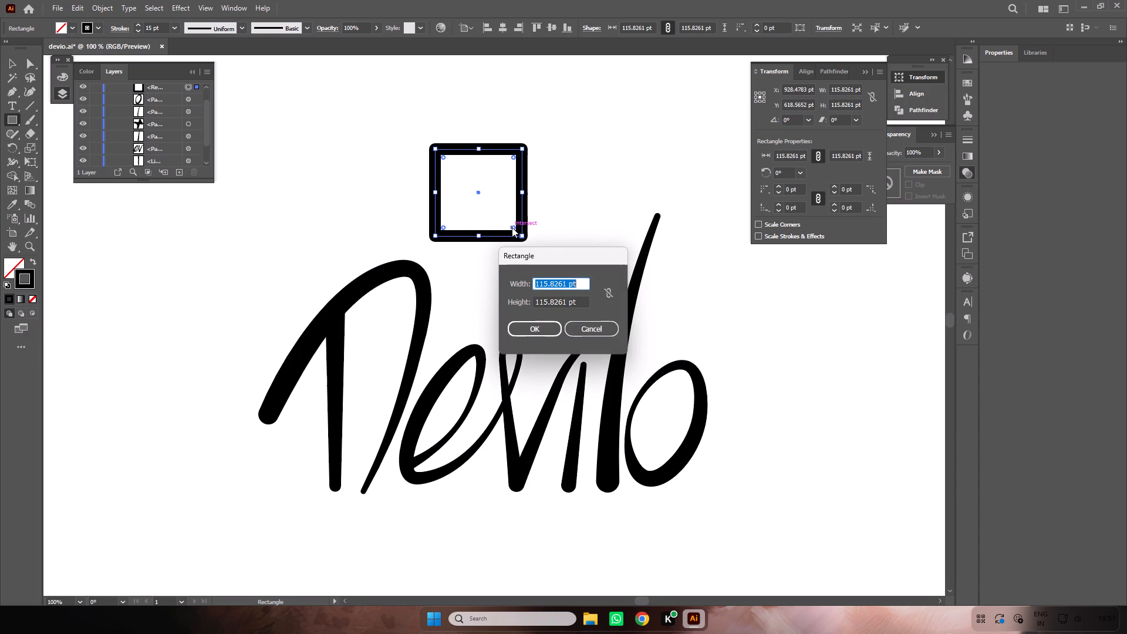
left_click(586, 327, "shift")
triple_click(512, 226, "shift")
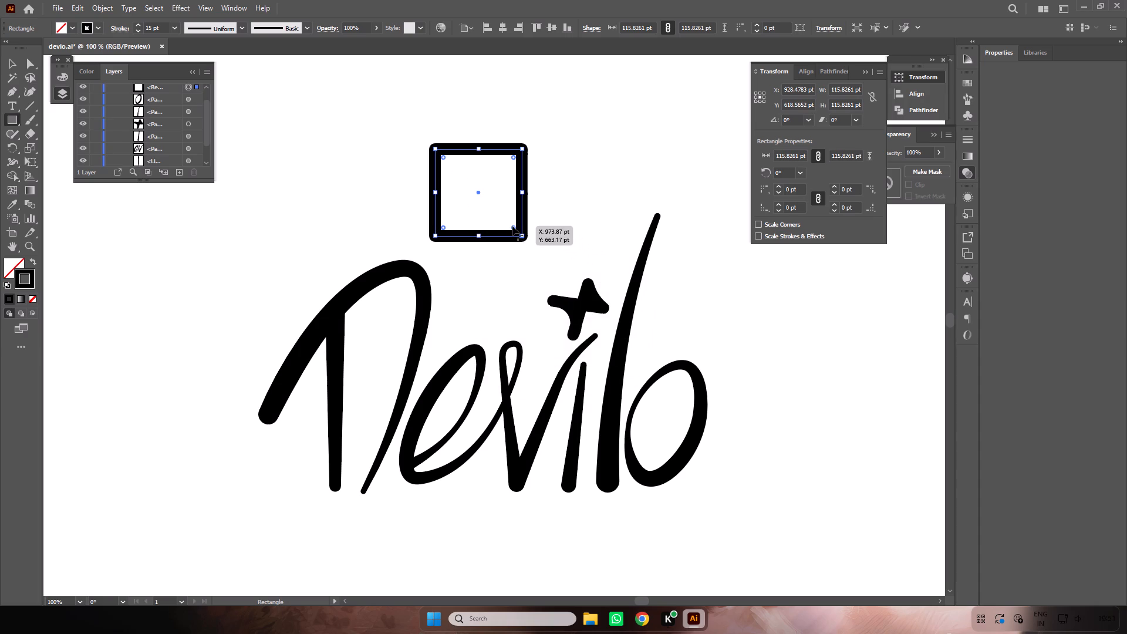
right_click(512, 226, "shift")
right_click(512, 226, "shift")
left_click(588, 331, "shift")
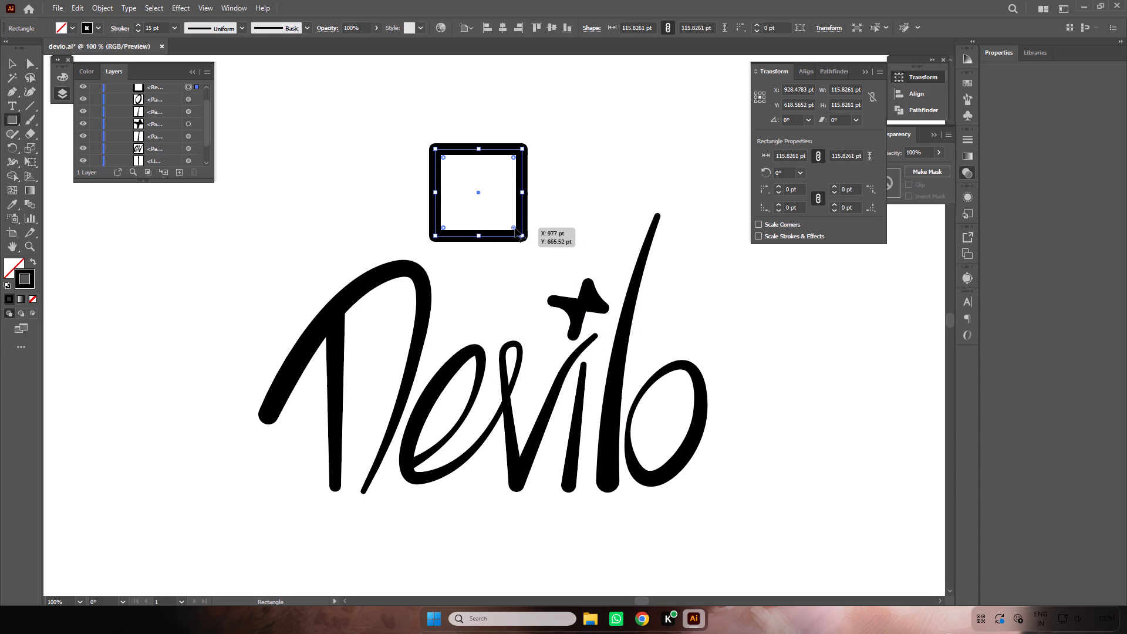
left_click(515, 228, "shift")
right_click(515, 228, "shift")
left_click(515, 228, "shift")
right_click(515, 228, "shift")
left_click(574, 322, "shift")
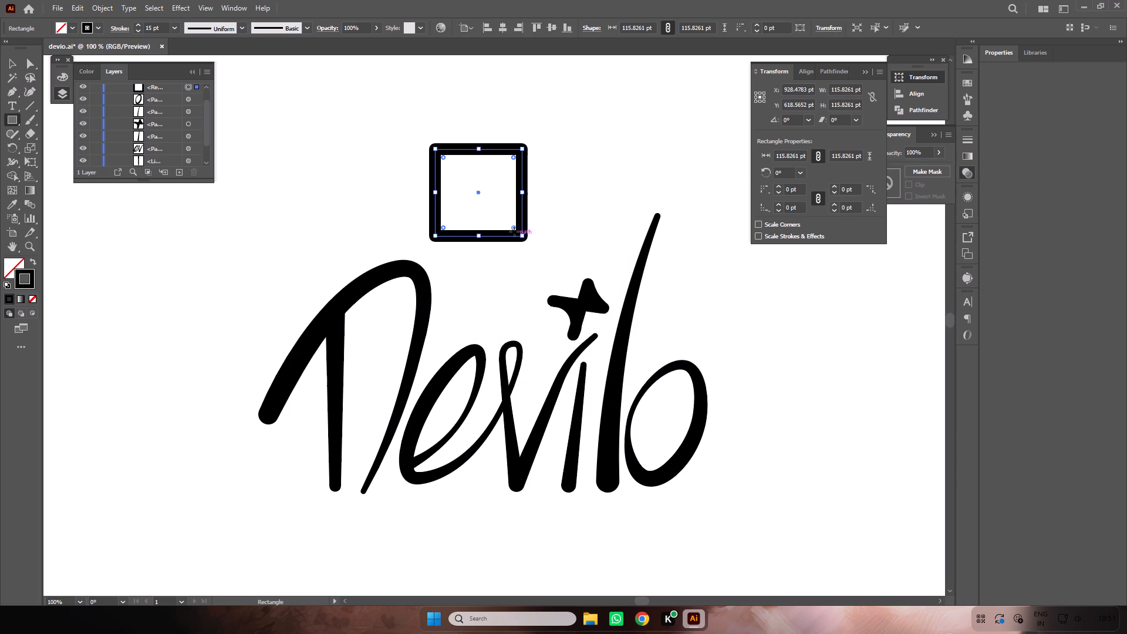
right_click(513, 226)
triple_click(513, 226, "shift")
Turn the square into a four-pointed star by switching its corners to inverted round and enlarging their radius to about 58 pt.
left_click(514, 158)
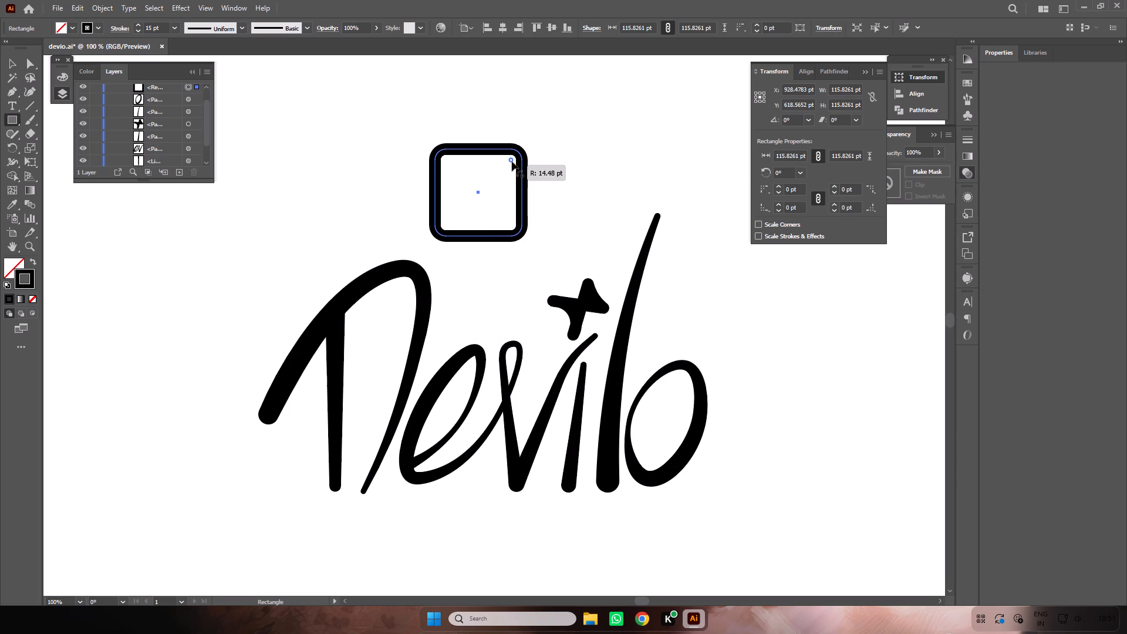
right_click(512, 161)
right_click(512, 161)
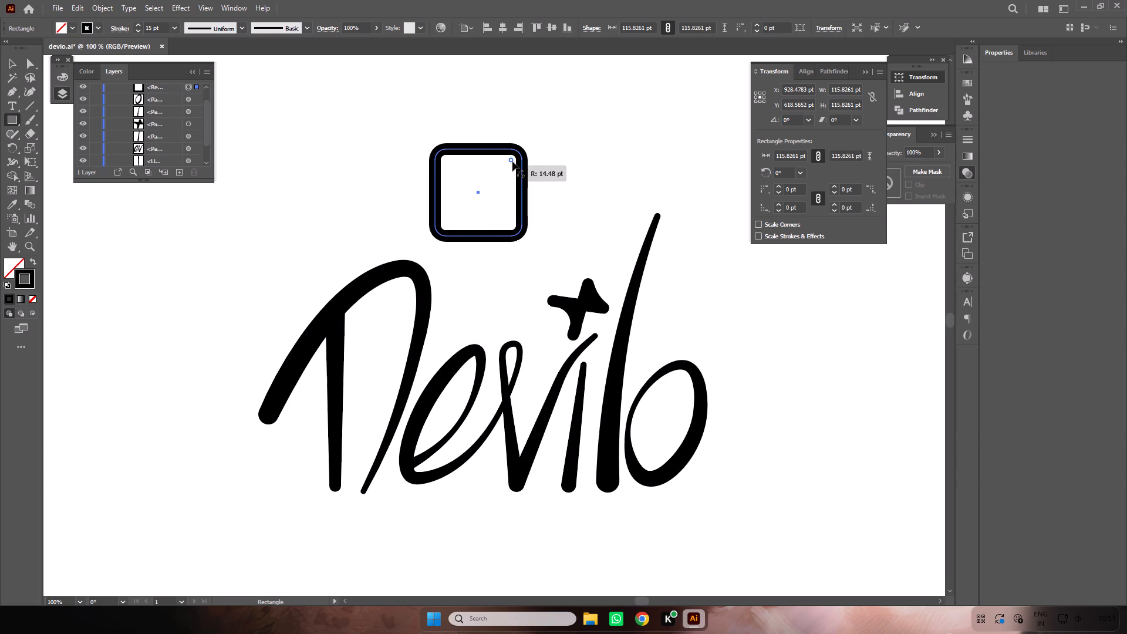
left_click(514, 161, "ctrl")
triple_click(512, 158, "ctrl")
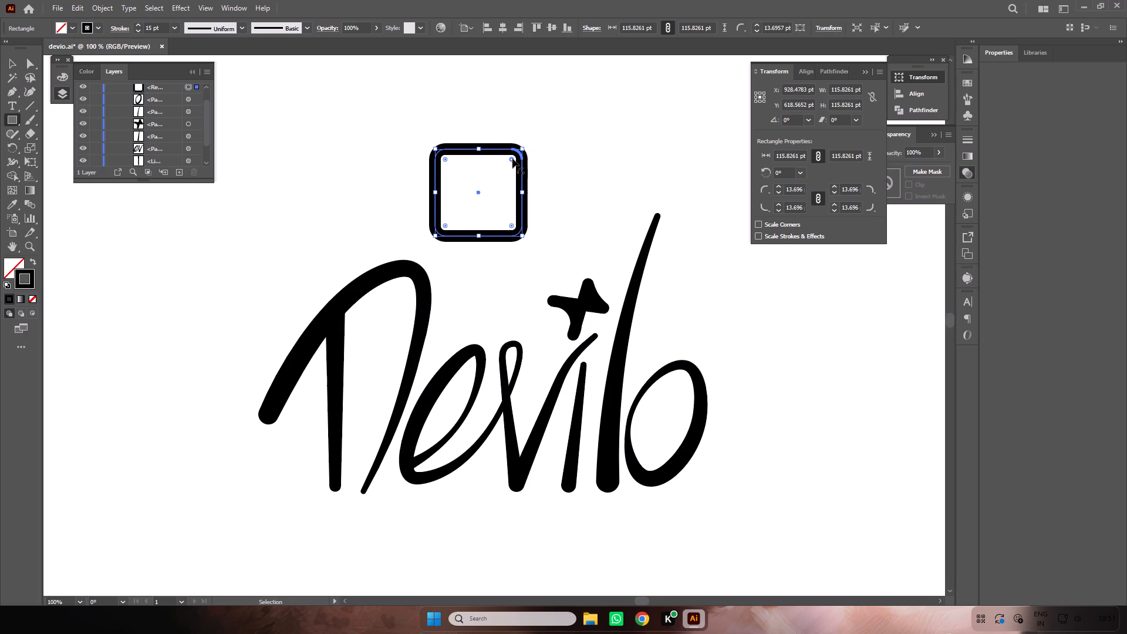
left_click(512, 158, "ctrl")
right_click(512, 158, "ctrl")
left_click(512, 158)
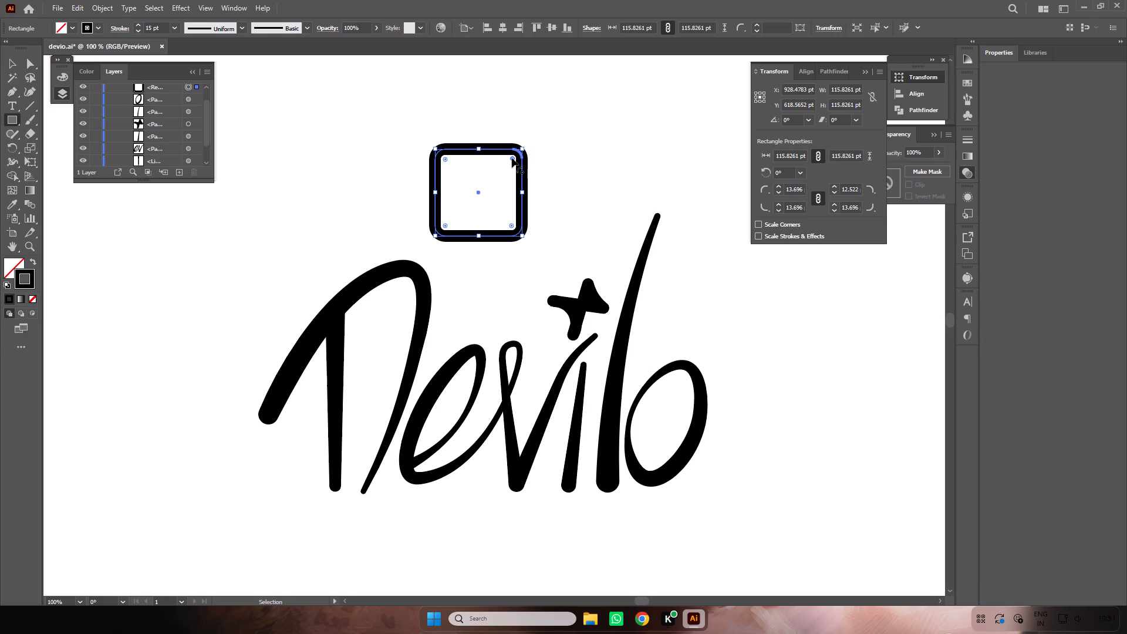
double_click(512, 158, "alt")
left_click(512, 158, "alt")
left_click(512, 158, "alt")
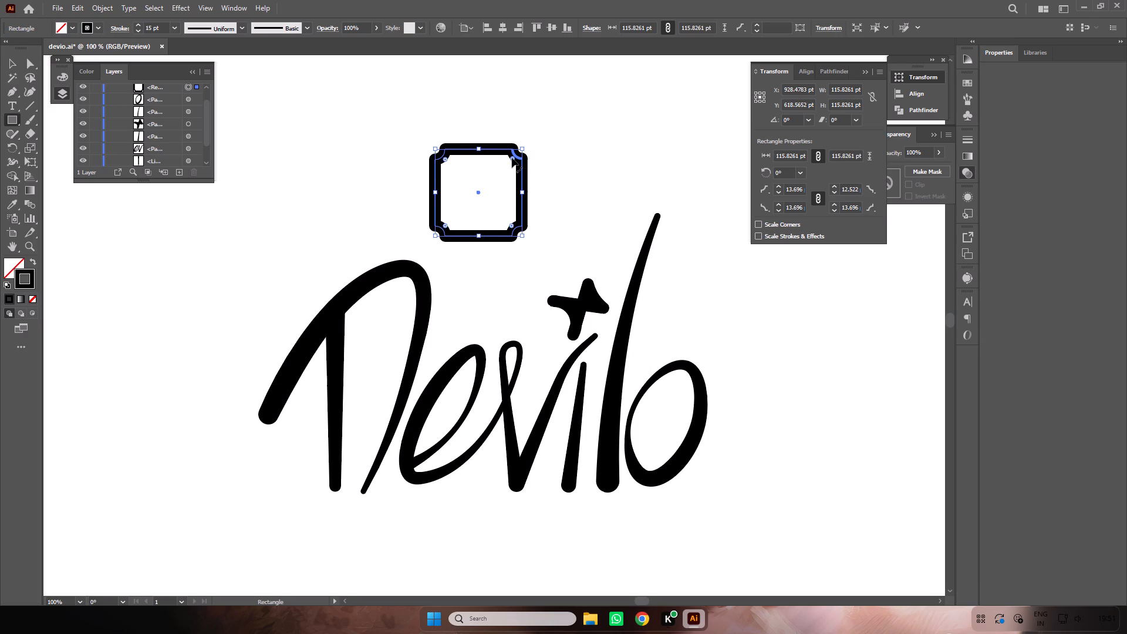
left_click_drag(512, 158, 453, 212, "alt")
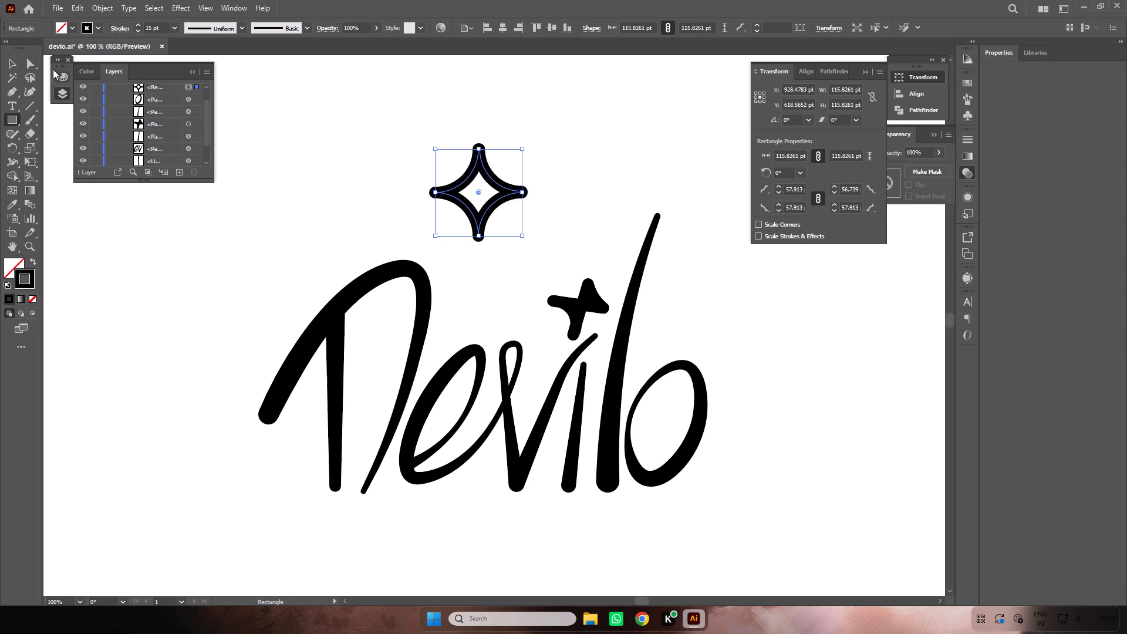
Merge the four-pointed star's regions into a single path with the Shape Builder tool.
left_click(9, 62)
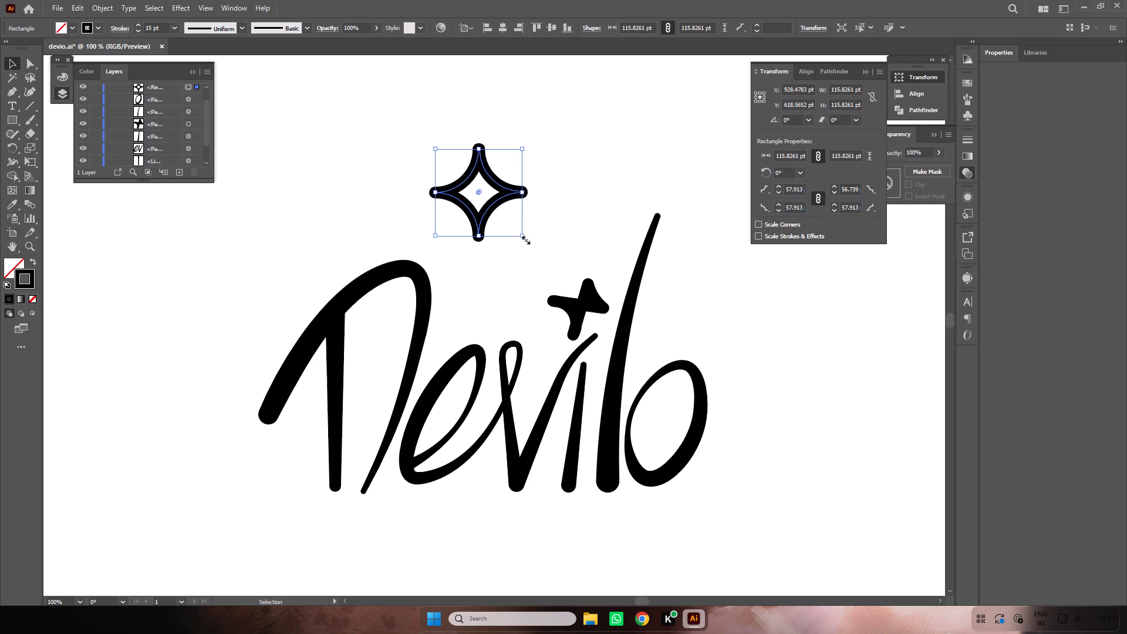
left_click(15, 177)
left_click(490, 198)
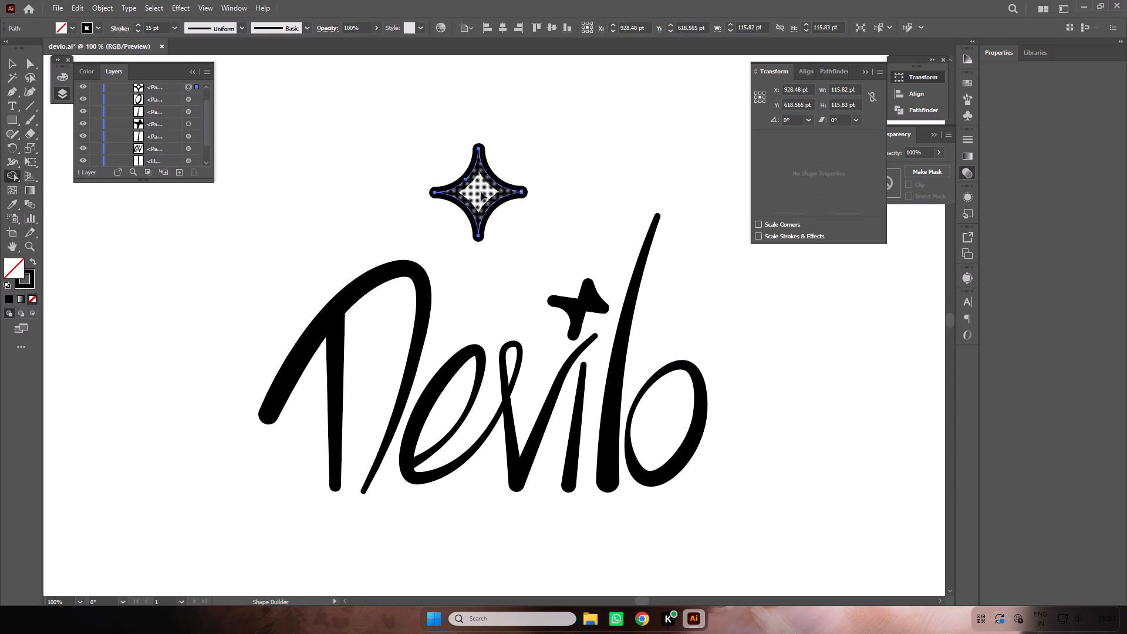
left_click_drag(484, 191, 490, 190)
Shift the new star up and toward the D, and swap its fill and stroke to make it solid black.
left_click(35, 262)
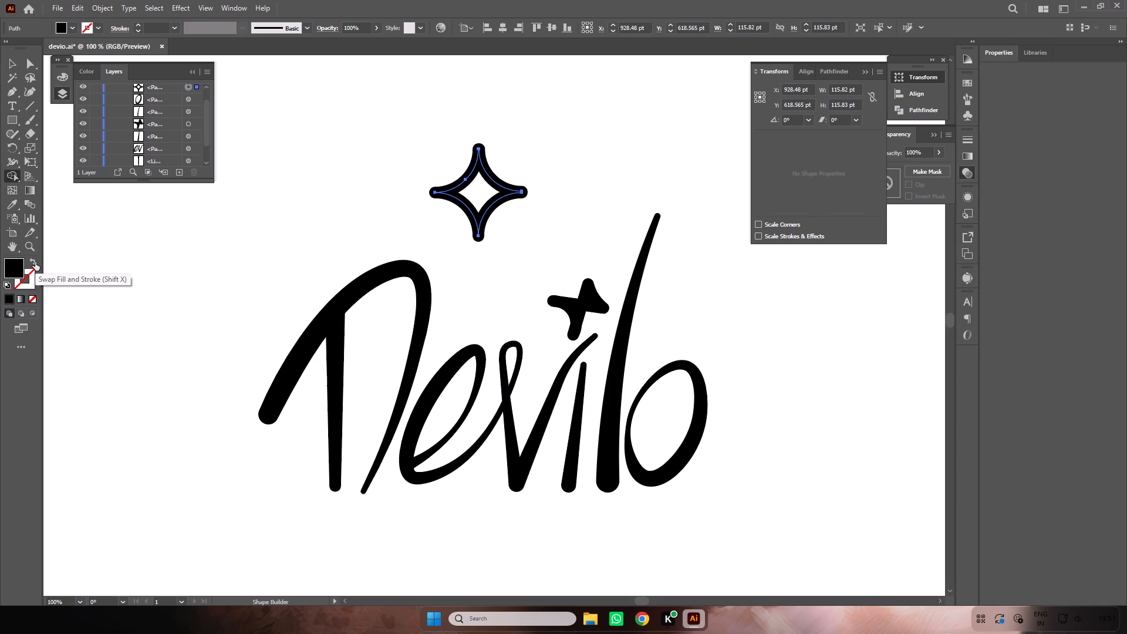
key("v")
left_click(466, 218)
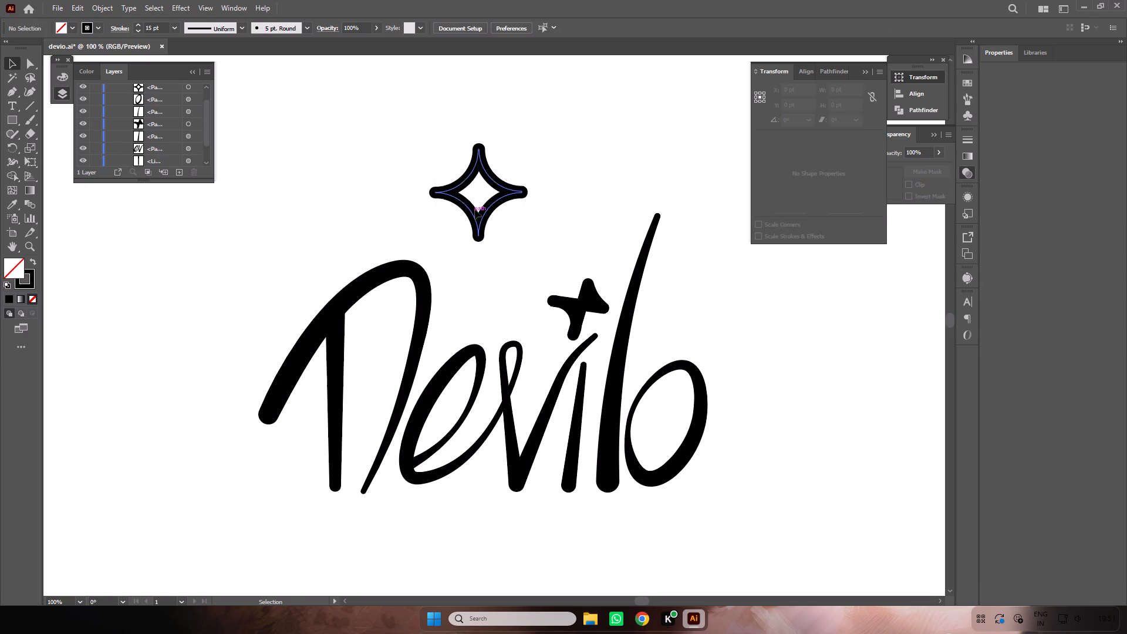
left_click_drag(471, 210, 361, 174)
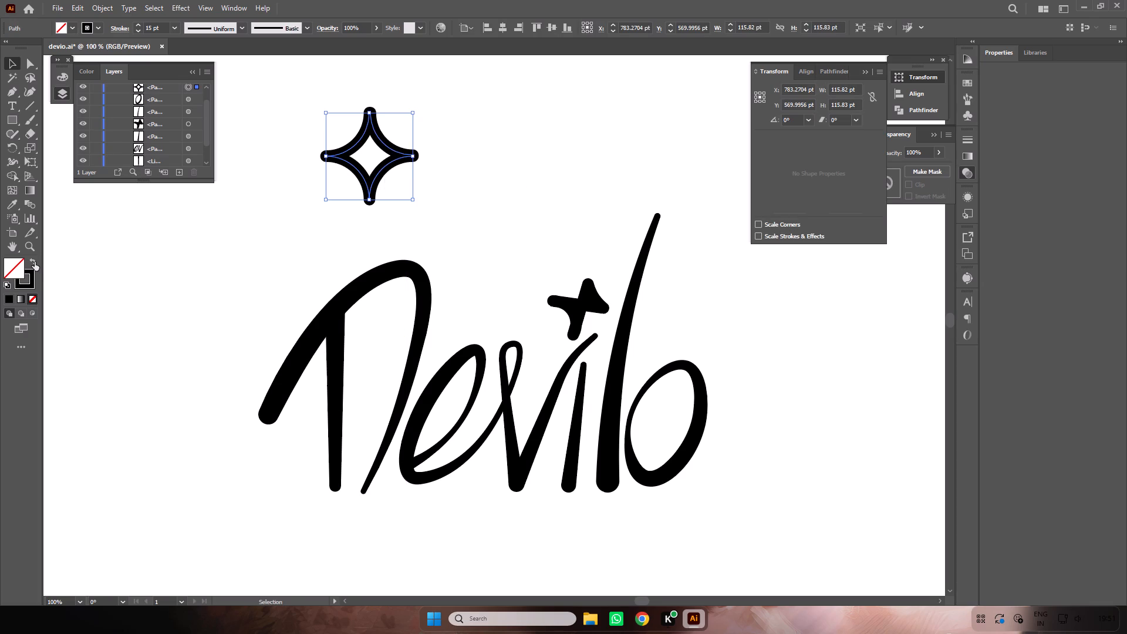
left_click(35, 262)
Move the solid black star over the existing star that dots the i.
left_click_drag(375, 153, 579, 295)
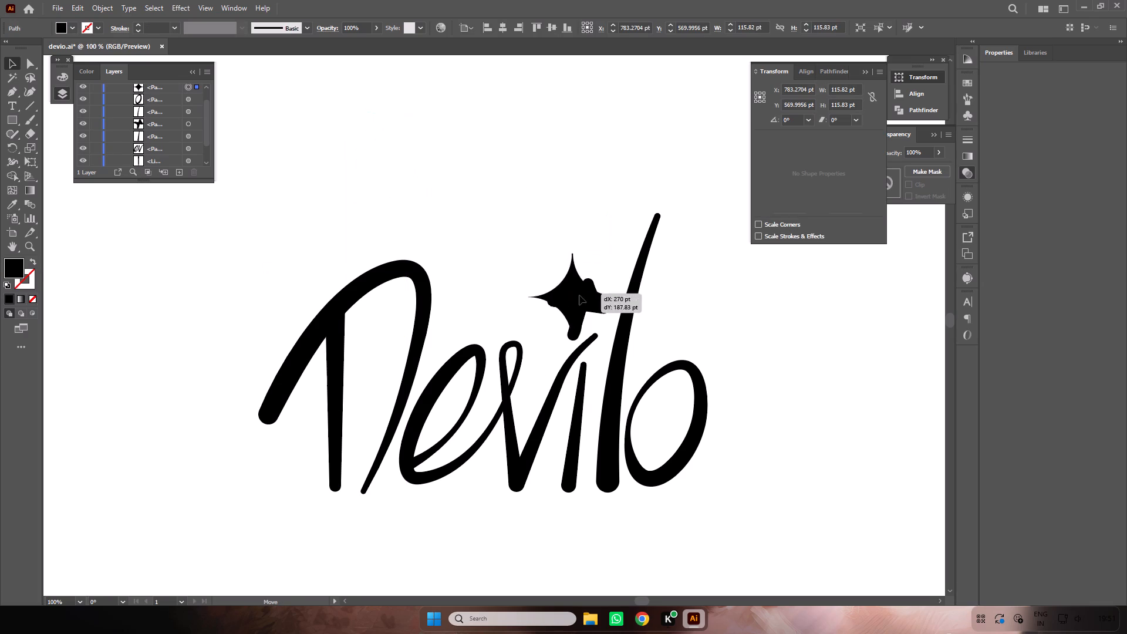
left_click_drag(579, 295, 589, 300)
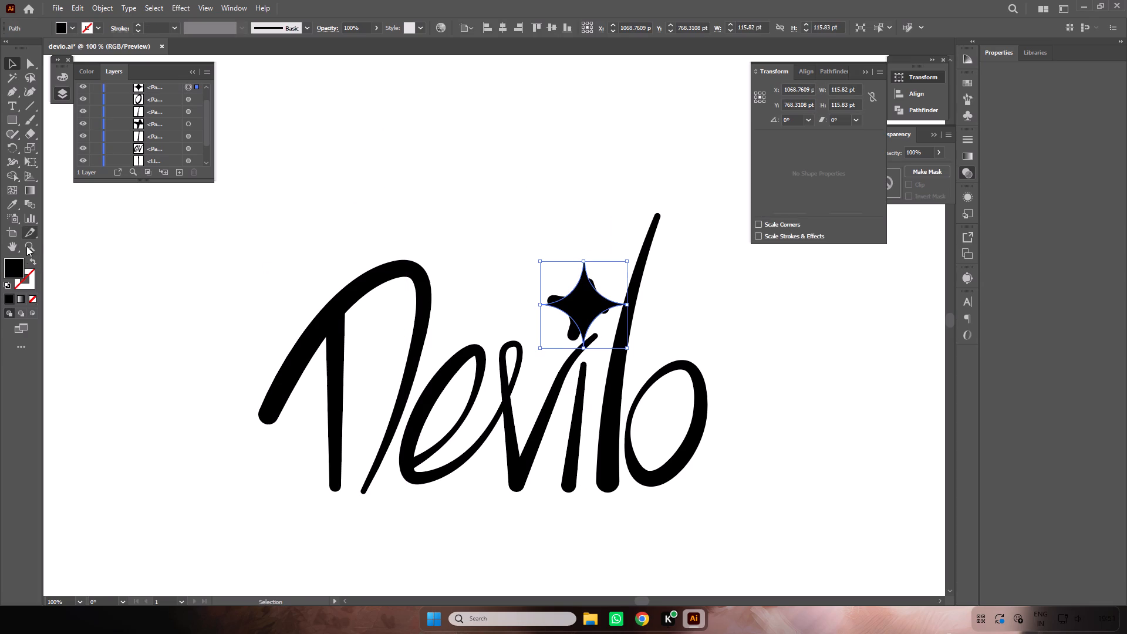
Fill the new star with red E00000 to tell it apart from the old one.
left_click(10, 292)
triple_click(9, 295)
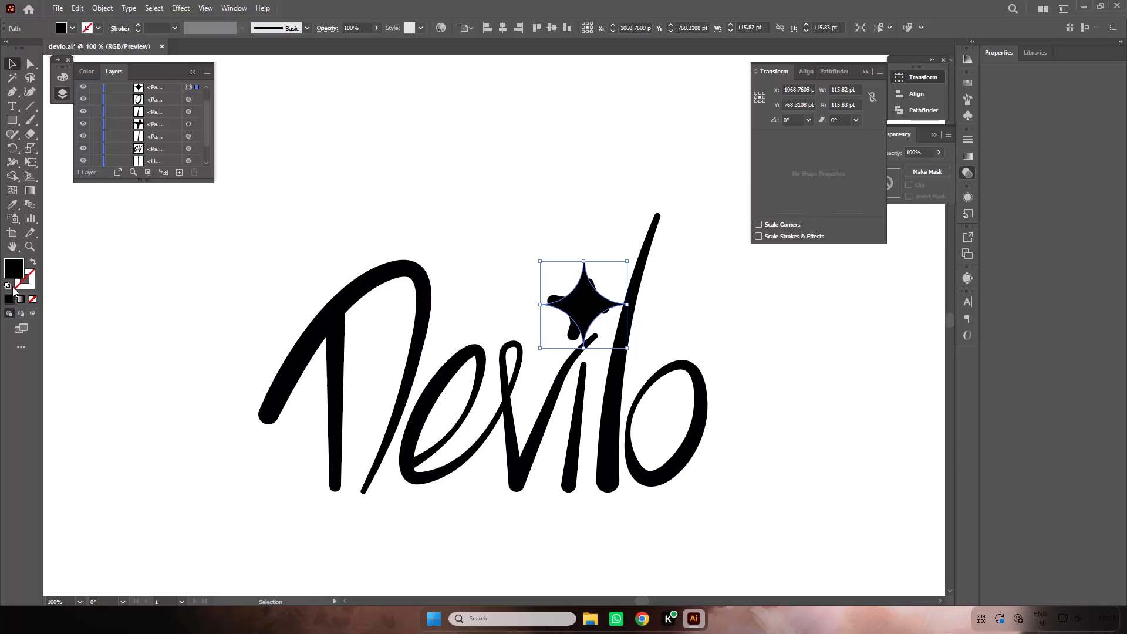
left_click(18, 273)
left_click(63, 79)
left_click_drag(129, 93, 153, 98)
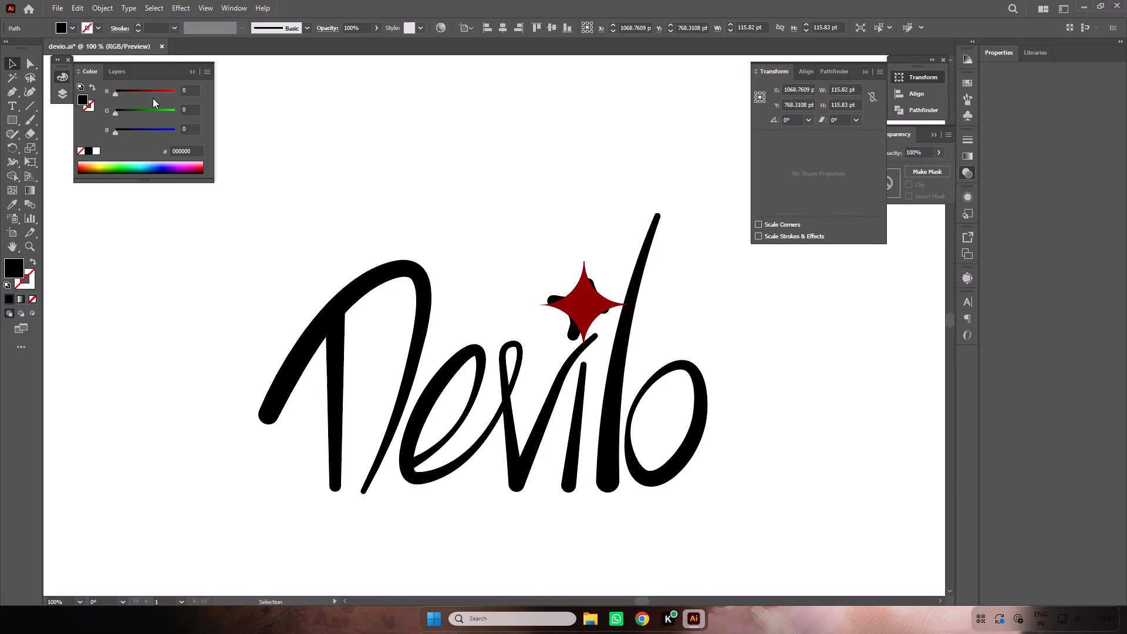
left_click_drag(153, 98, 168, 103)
Rotate the red star about 14° clockwise and scale it to about 93 pt wide to match the old star.
key("ctrl+equal")
key("ctrl+equal")
key("ctrl+equal")
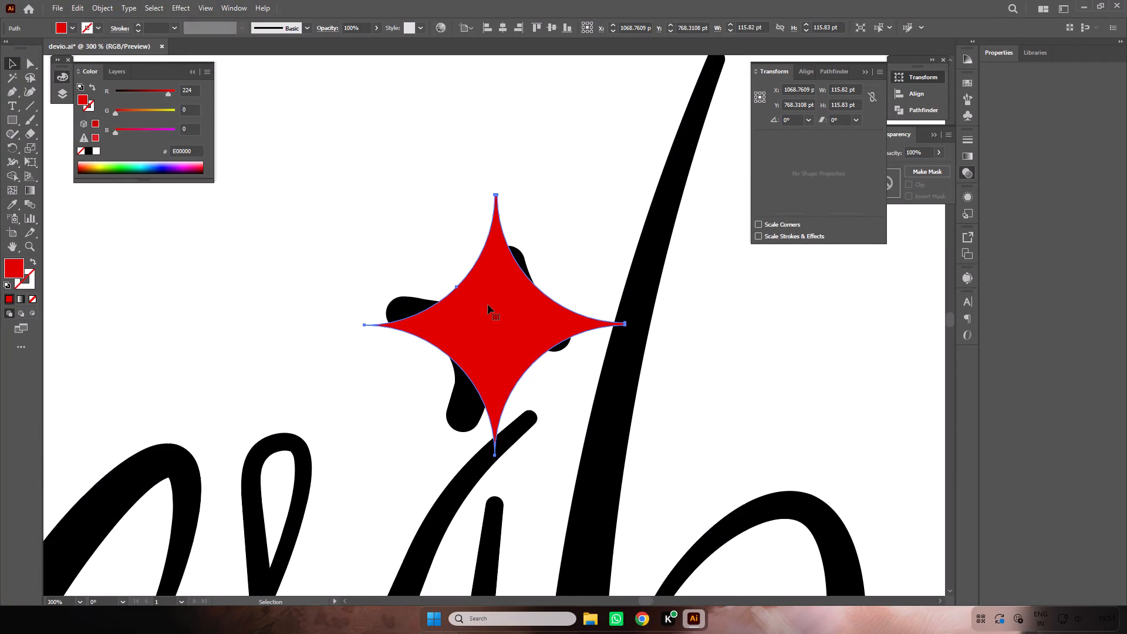
key("v")
left_click_drag(631, 194, 659, 219)
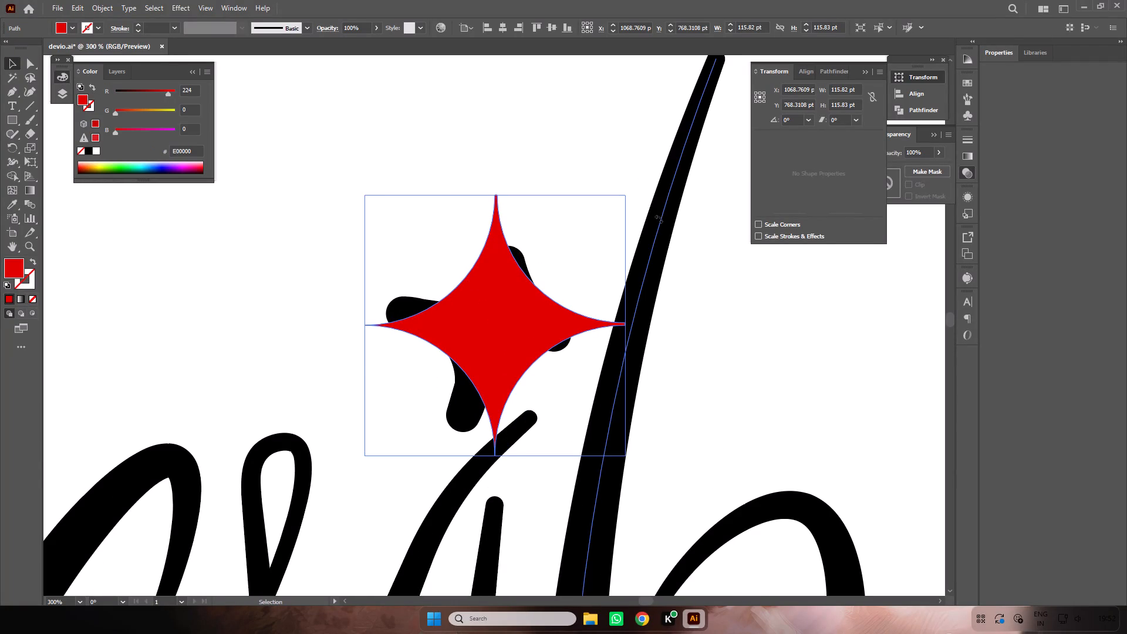
left_click_drag(659, 219, 660, 219)
left_click_drag(510, 325, 498, 326)
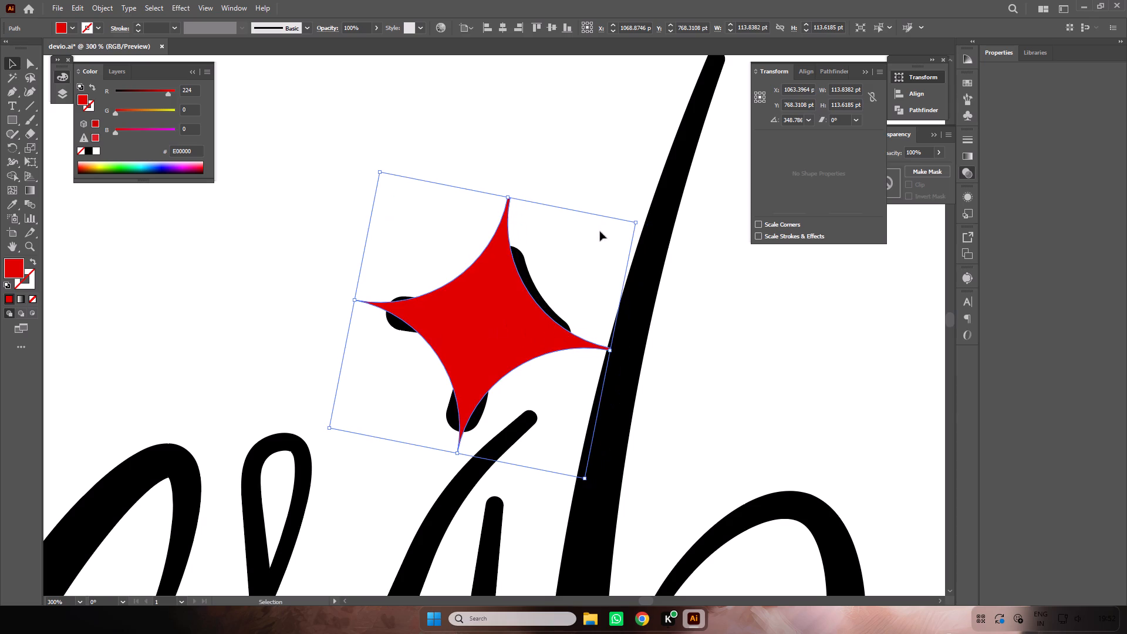
left_click_drag(640, 218, 650, 223)
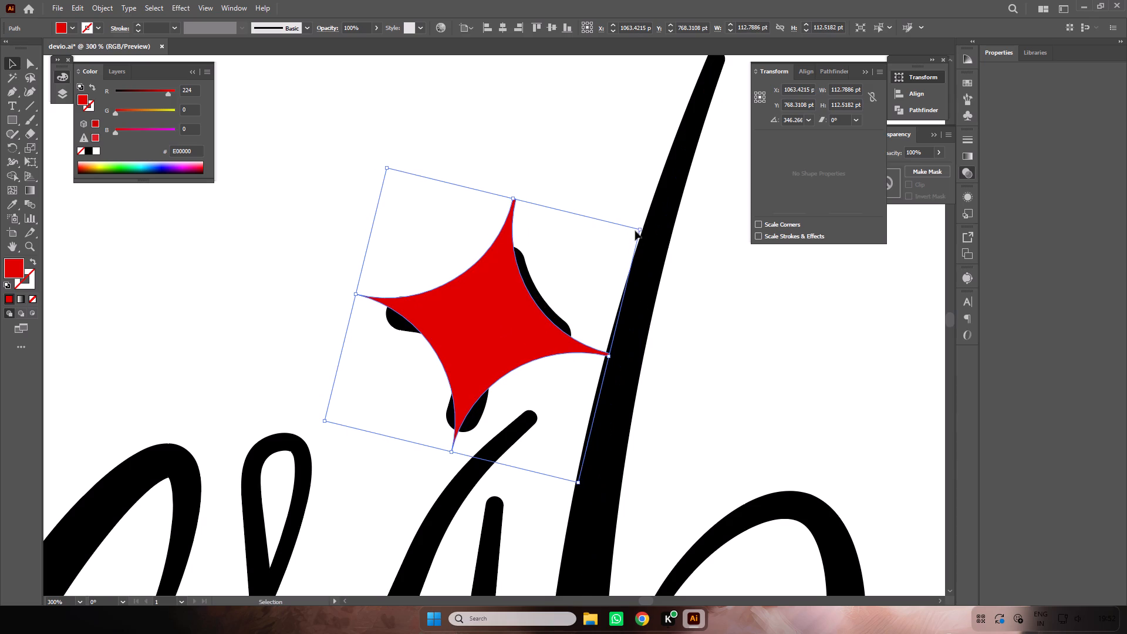
left_click_drag(637, 228, 625, 248, "alt+shift")
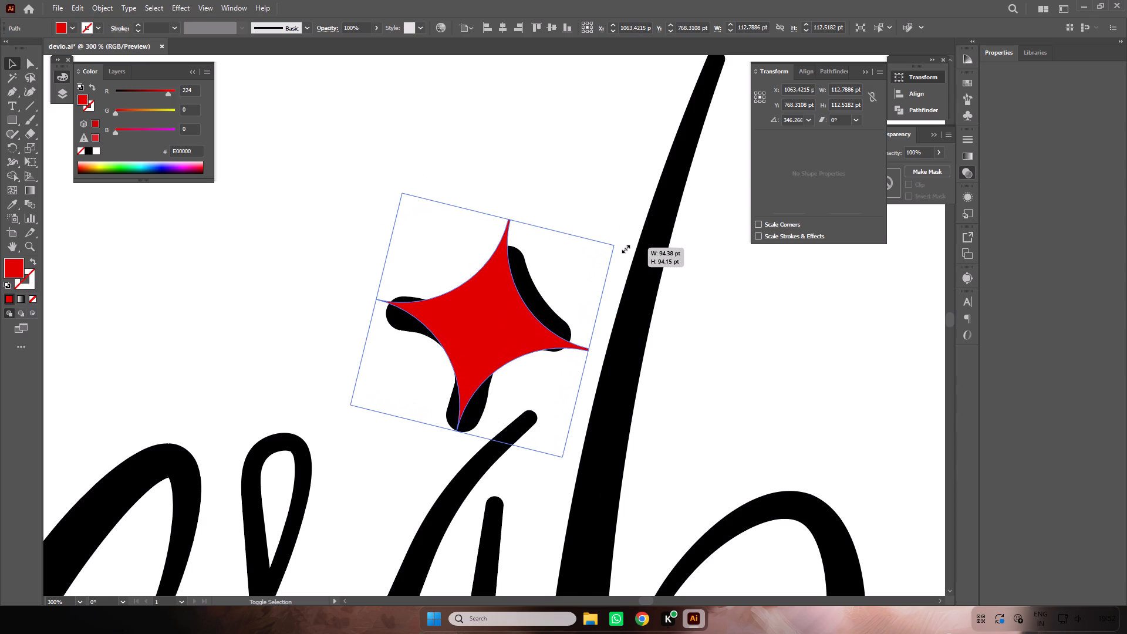
left_click_drag(625, 248, 623, 249, "alt+shift")
Delete the old black star beneath the red one, and place the red star back above the i.
left_click(404, 323)
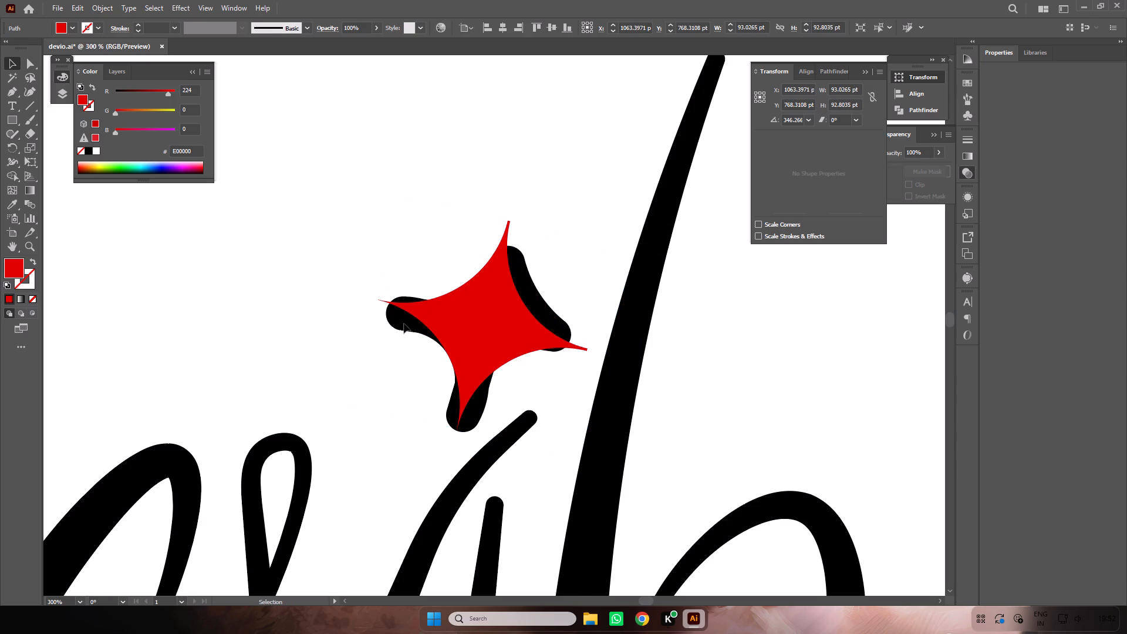
left_click(411, 316)
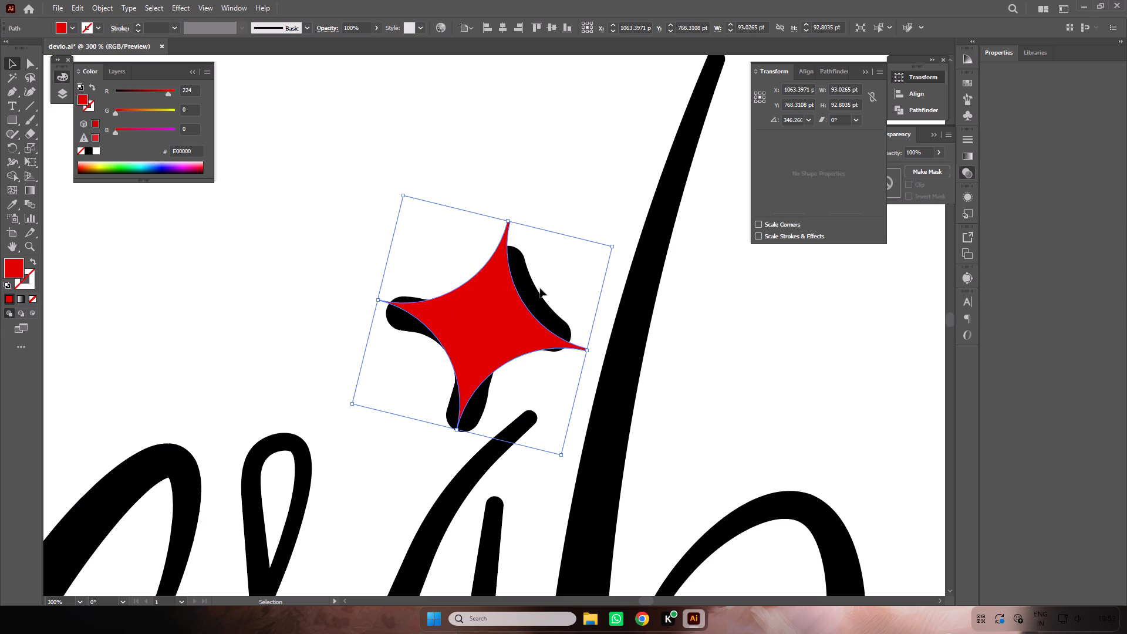
left_click_drag(528, 289, 526, 296)
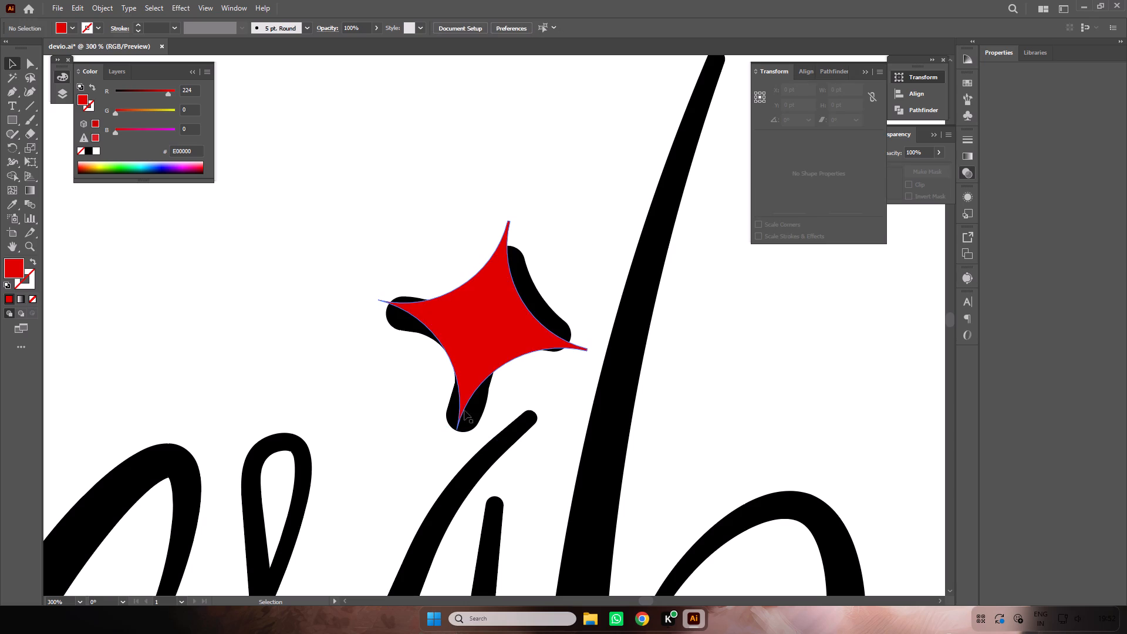
left_click_drag(469, 410, 474, 412)
left_click_drag(517, 312, 464, 316)
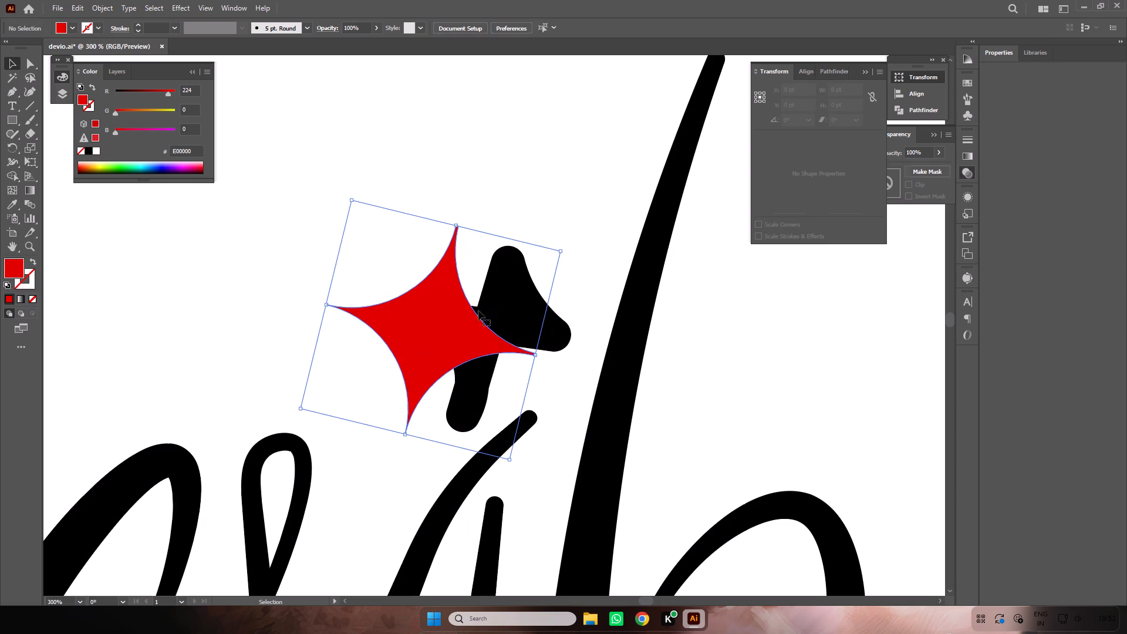
left_click(519, 292)
key("Delete")
left_click_drag(440, 321, 497, 319)
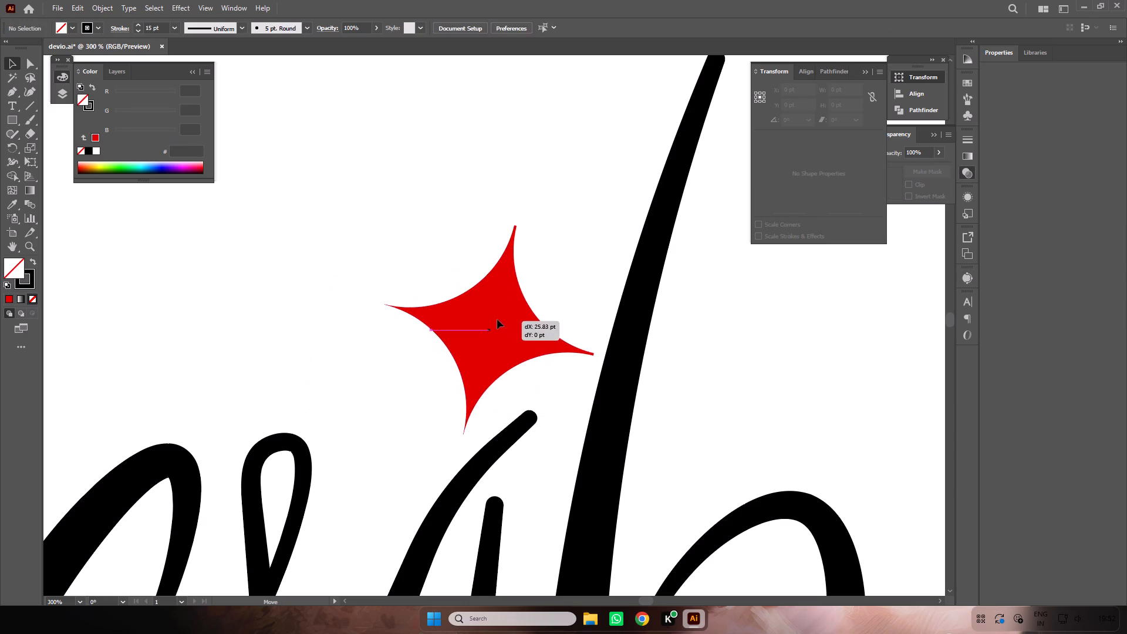
left_click_drag(497, 319, 488, 315)
Change the star's fill to black 000000 to match the lettering.
left_click_drag(123, 89, 121, 88)
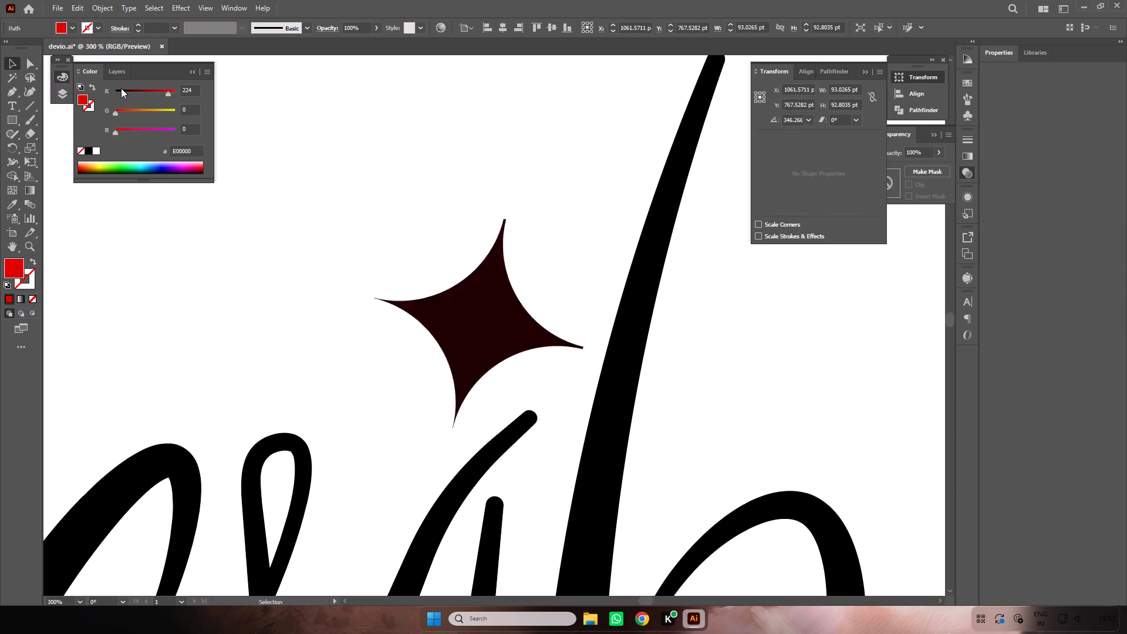
left_click_drag(121, 88, 89, 87)
Shrink the star to about 83 pt wide and lower it closer to the i.
key("ctrl+minus")
key("ctrl+minus")
key("ctrl+minus")
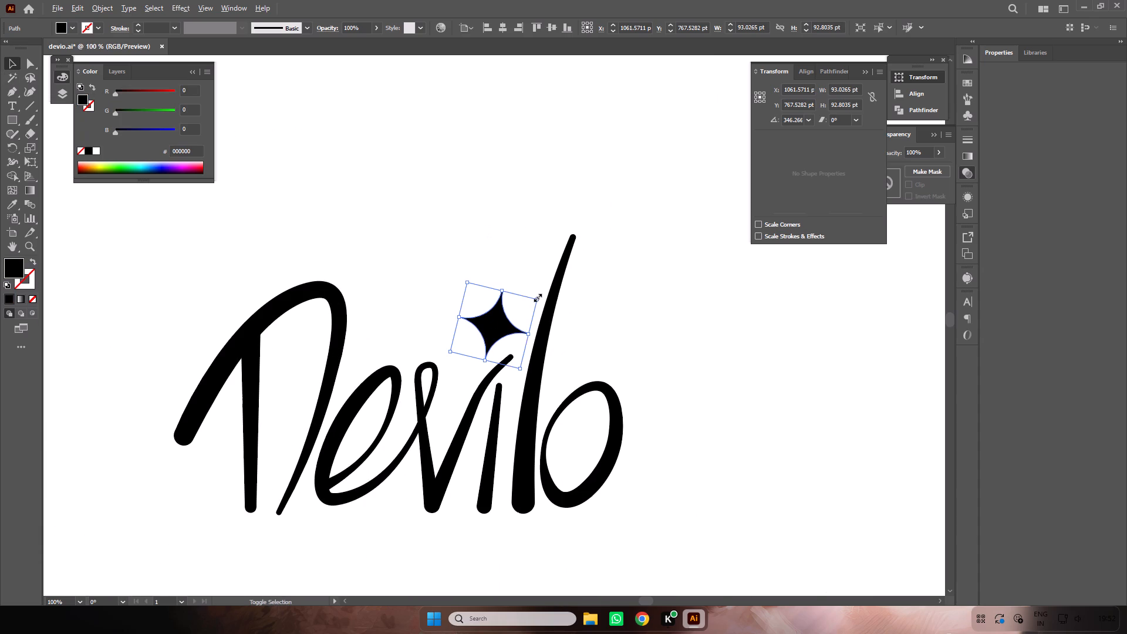
left_click(536, 296, "alt+shift")
left_click_drag(497, 325, 497, 336)
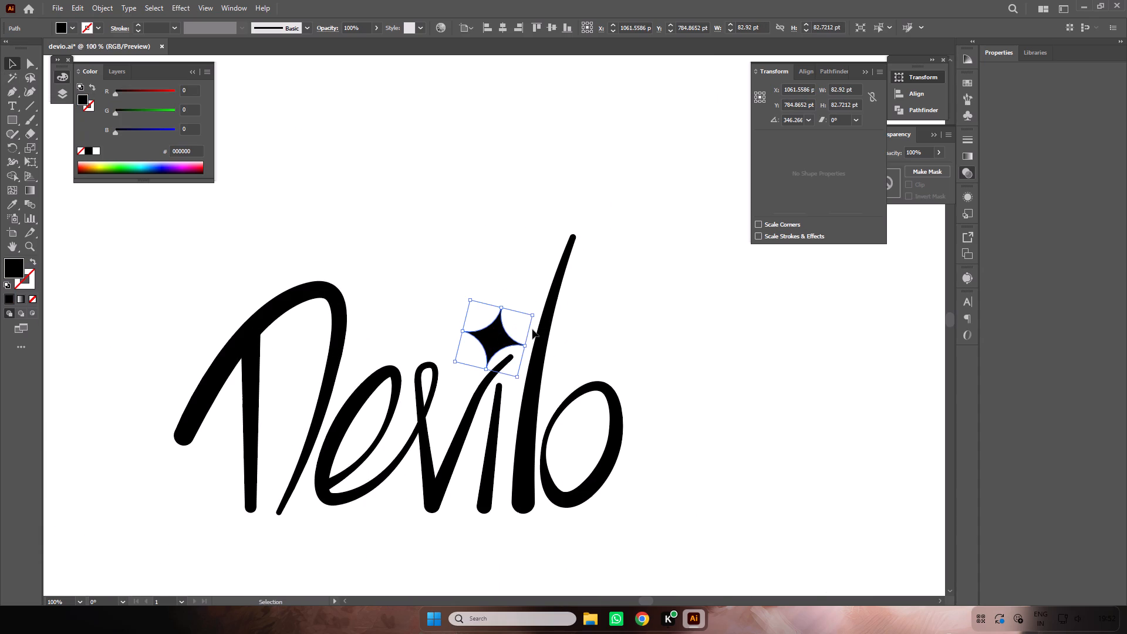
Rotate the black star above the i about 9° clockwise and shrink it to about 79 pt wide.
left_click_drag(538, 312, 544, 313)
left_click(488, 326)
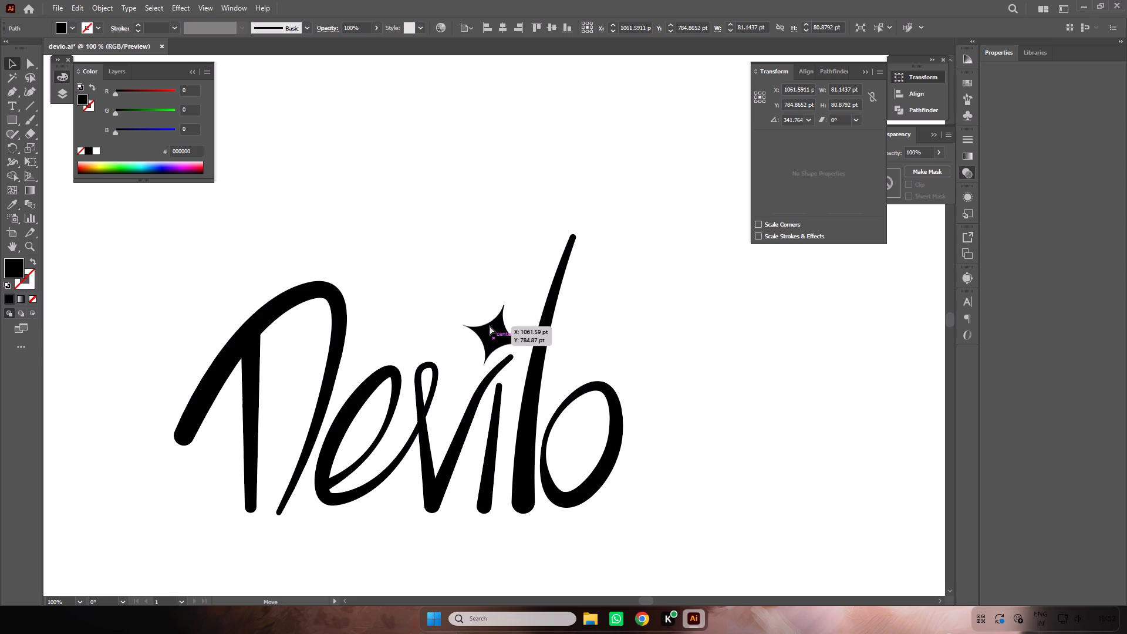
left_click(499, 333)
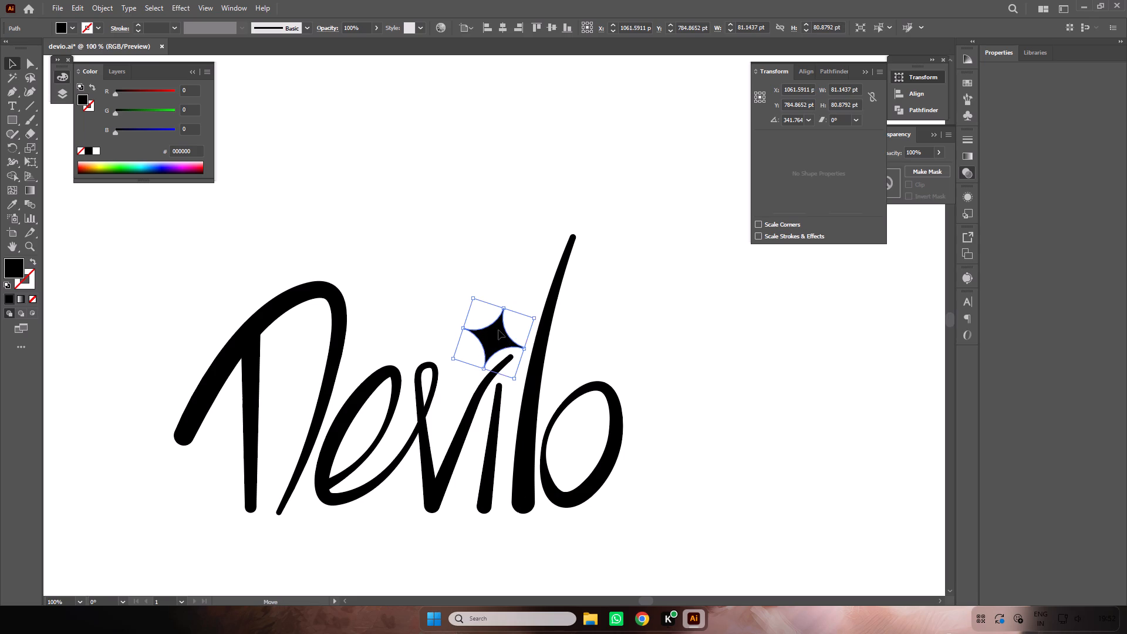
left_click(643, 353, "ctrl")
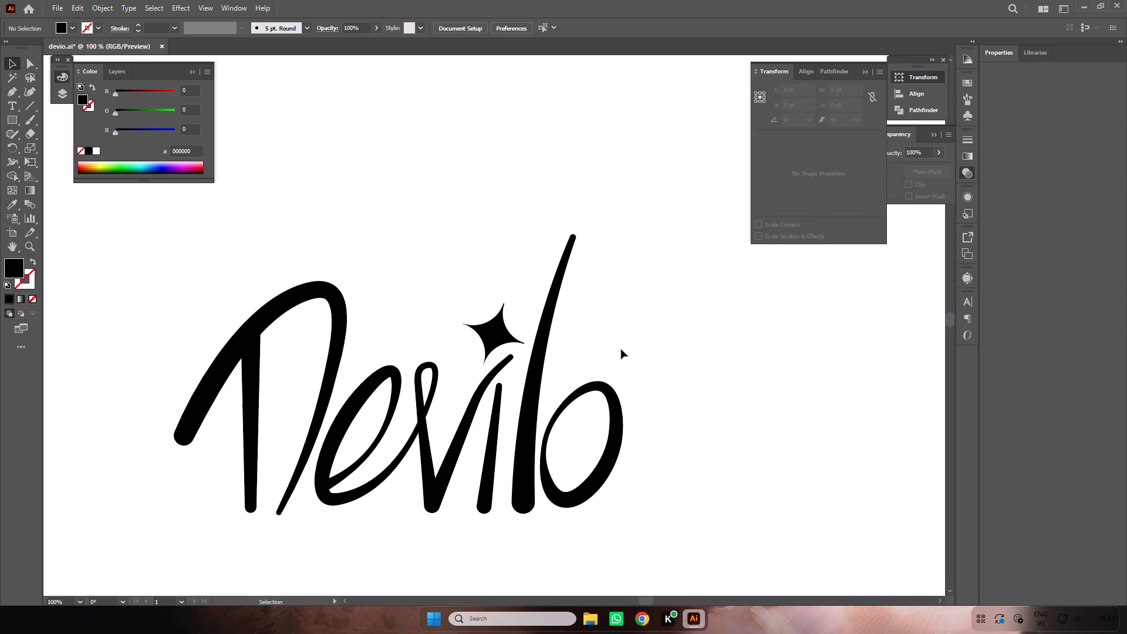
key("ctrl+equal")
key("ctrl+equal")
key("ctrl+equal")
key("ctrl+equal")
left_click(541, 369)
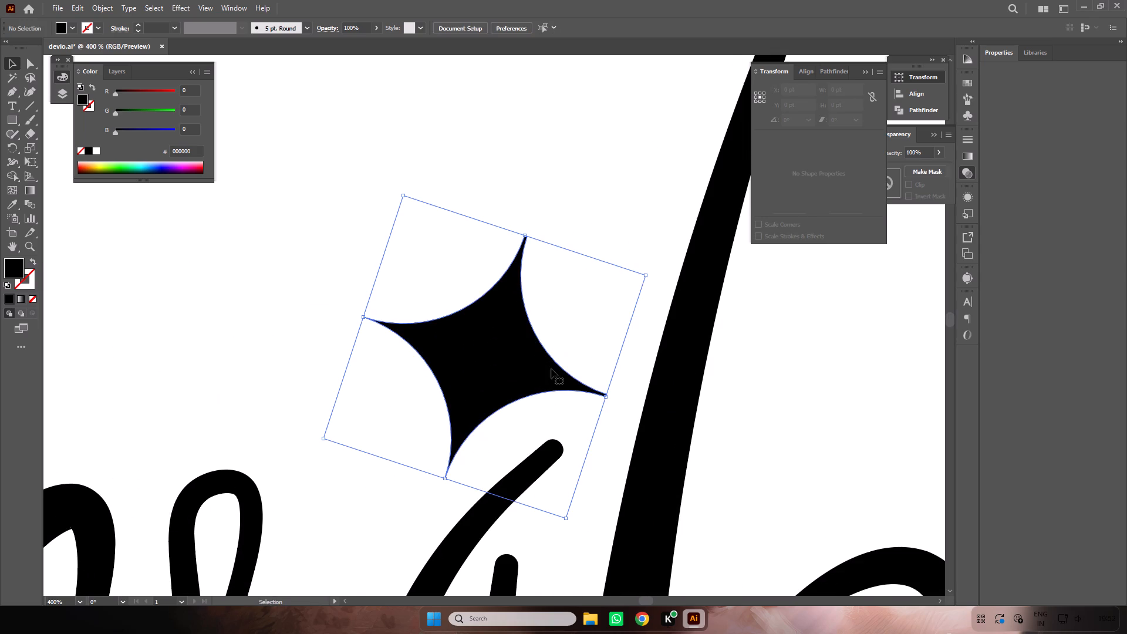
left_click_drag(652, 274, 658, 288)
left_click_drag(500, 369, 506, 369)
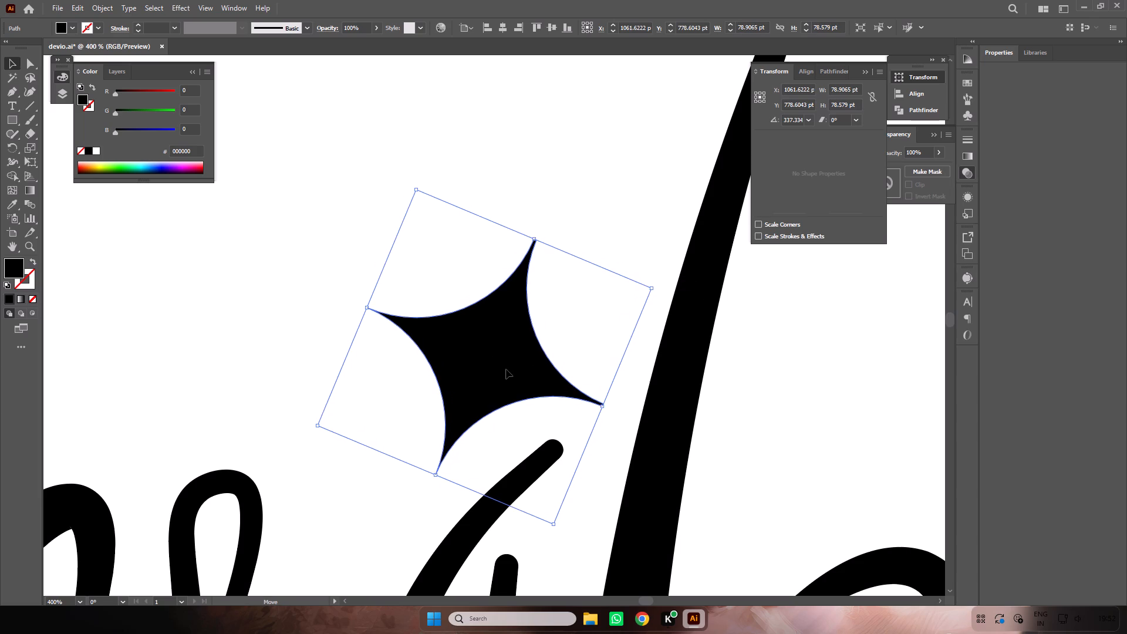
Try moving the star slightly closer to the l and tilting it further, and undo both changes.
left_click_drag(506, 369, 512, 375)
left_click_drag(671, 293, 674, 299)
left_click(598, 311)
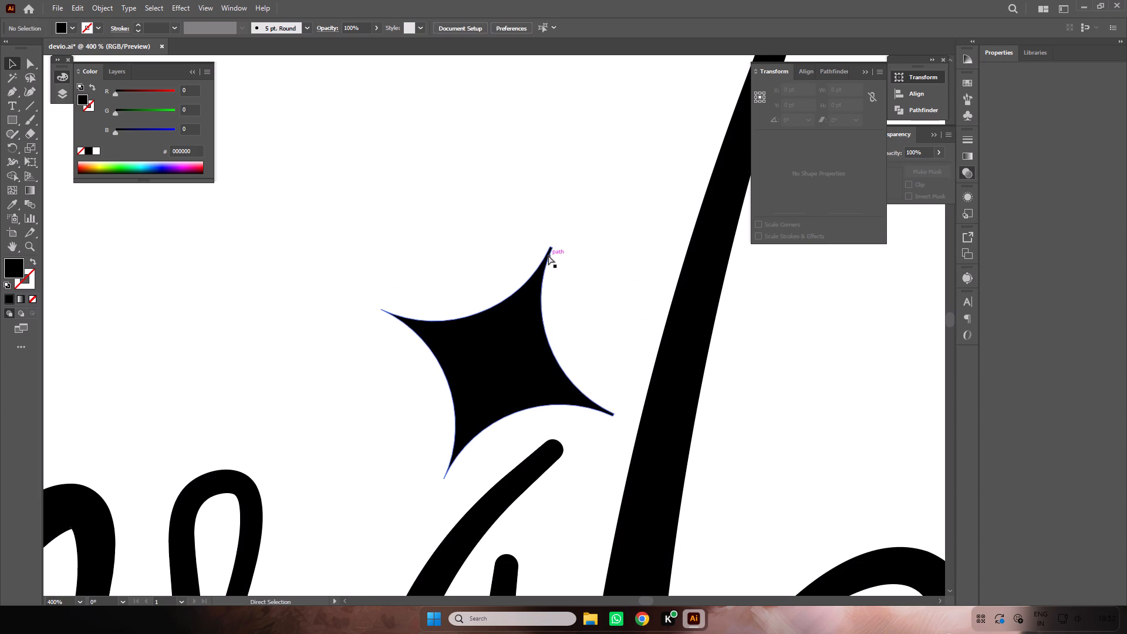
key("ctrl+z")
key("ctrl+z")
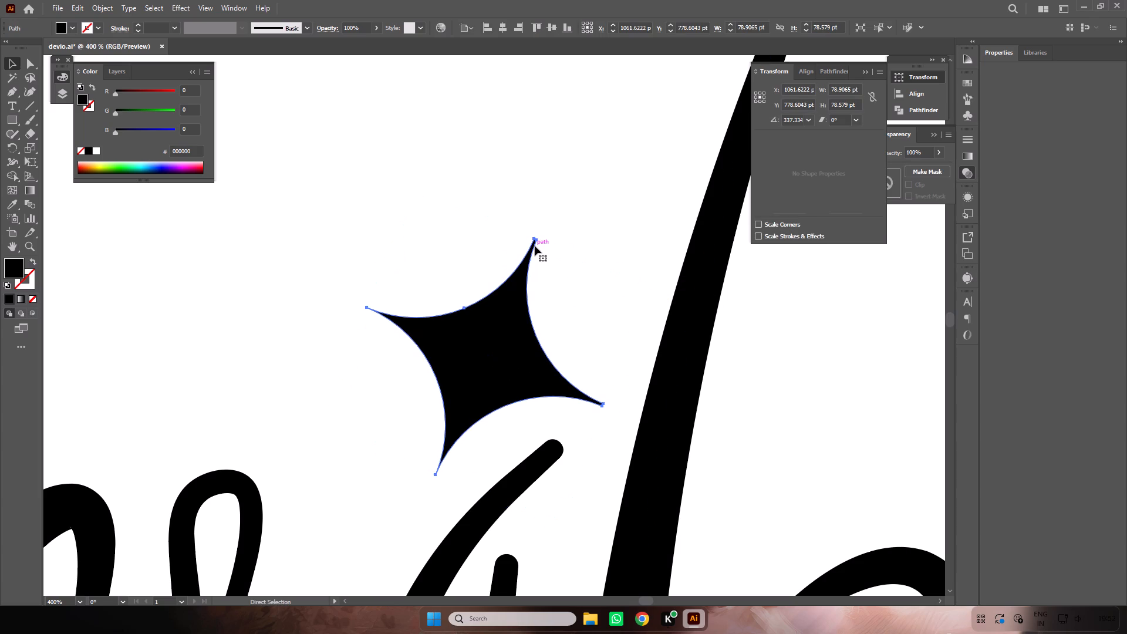
Delete the black star above the i.
key("Delete")
Draw a black square about 78 pt wide above the v and i, and round its corners to about 11 pt.
left_click(6, 120)
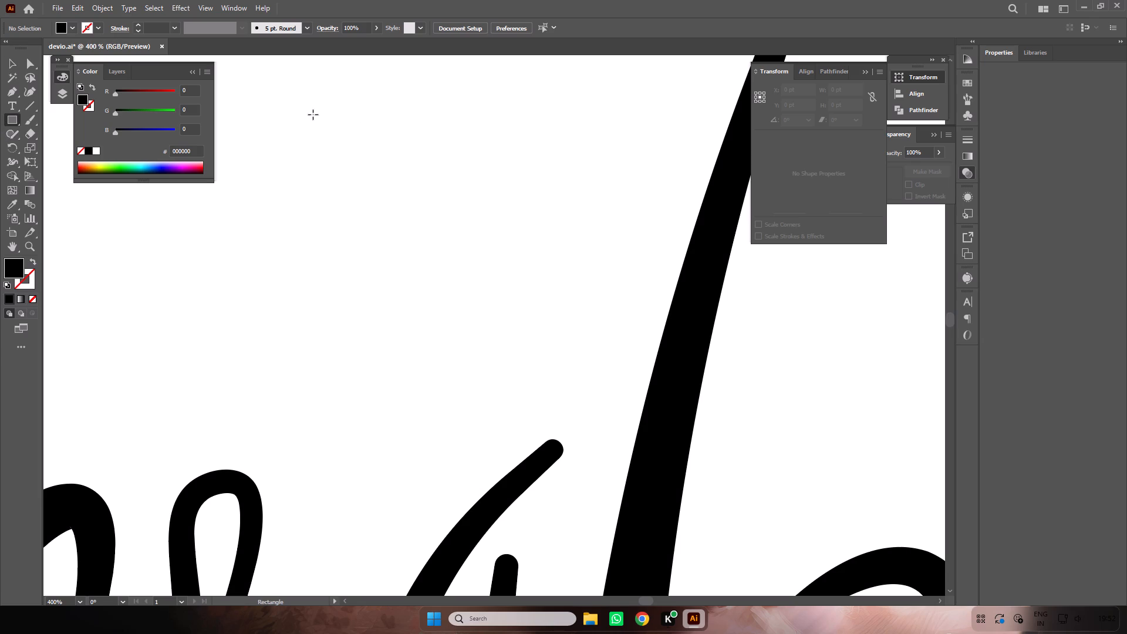
left_click_drag(285, 114, 519, 314)
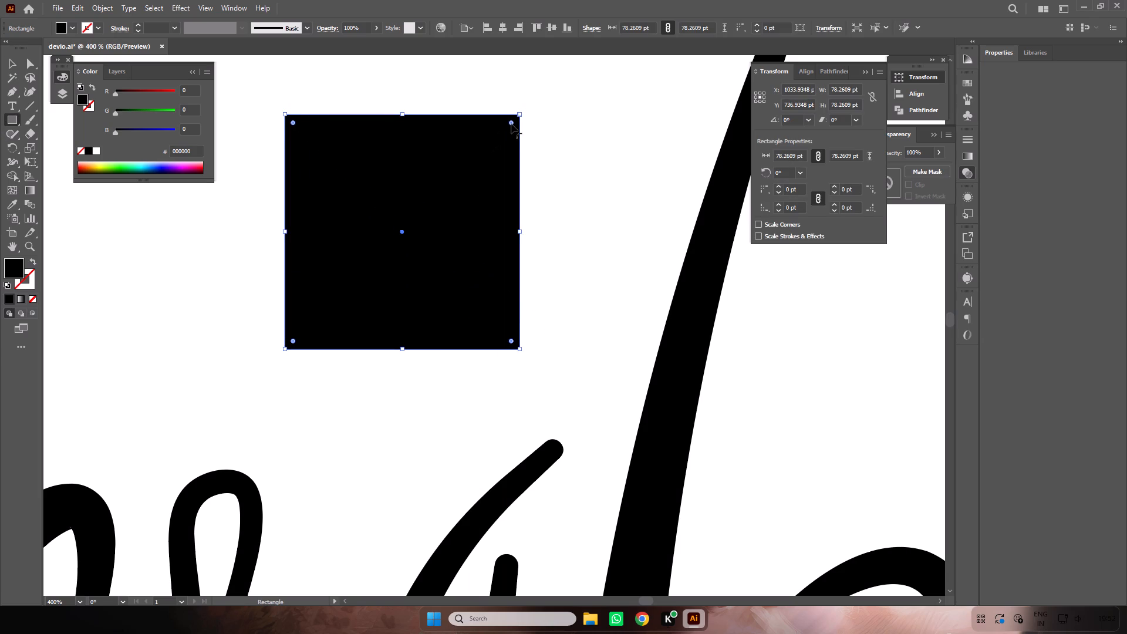
left_click_drag(511, 123, 488, 149)
triple_click(487, 149)
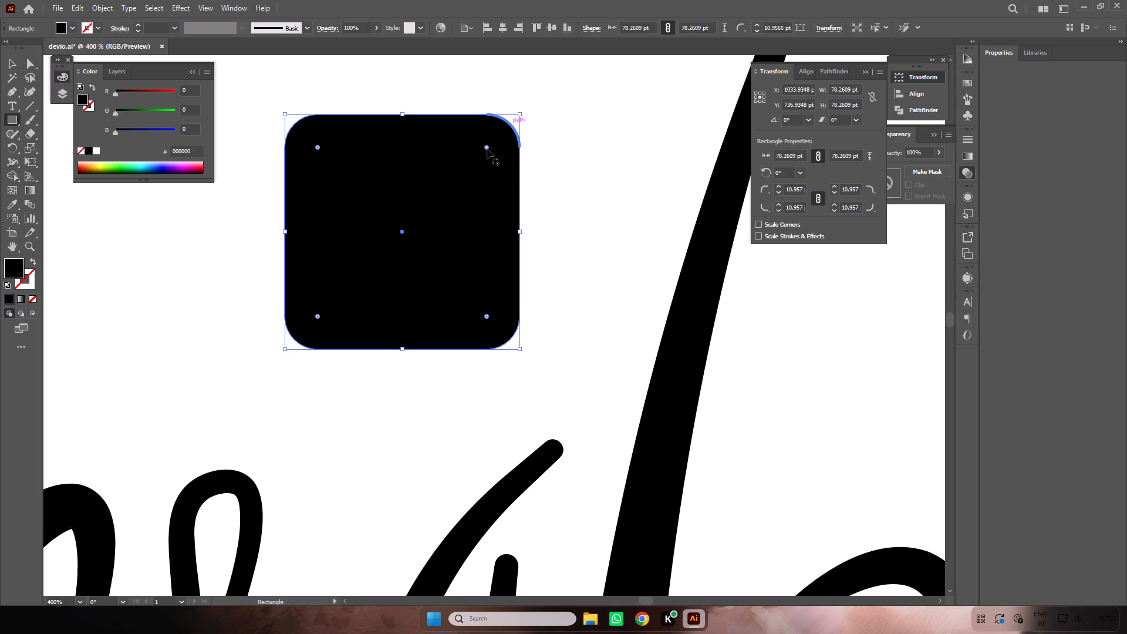
triple_click(487, 149)
left_click(487, 149)
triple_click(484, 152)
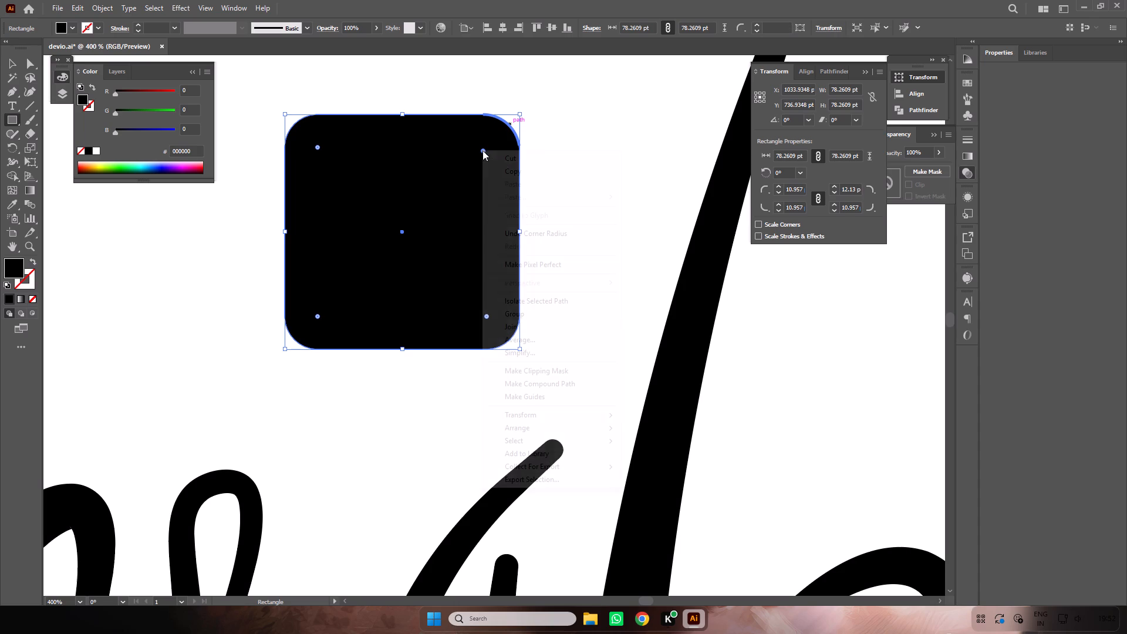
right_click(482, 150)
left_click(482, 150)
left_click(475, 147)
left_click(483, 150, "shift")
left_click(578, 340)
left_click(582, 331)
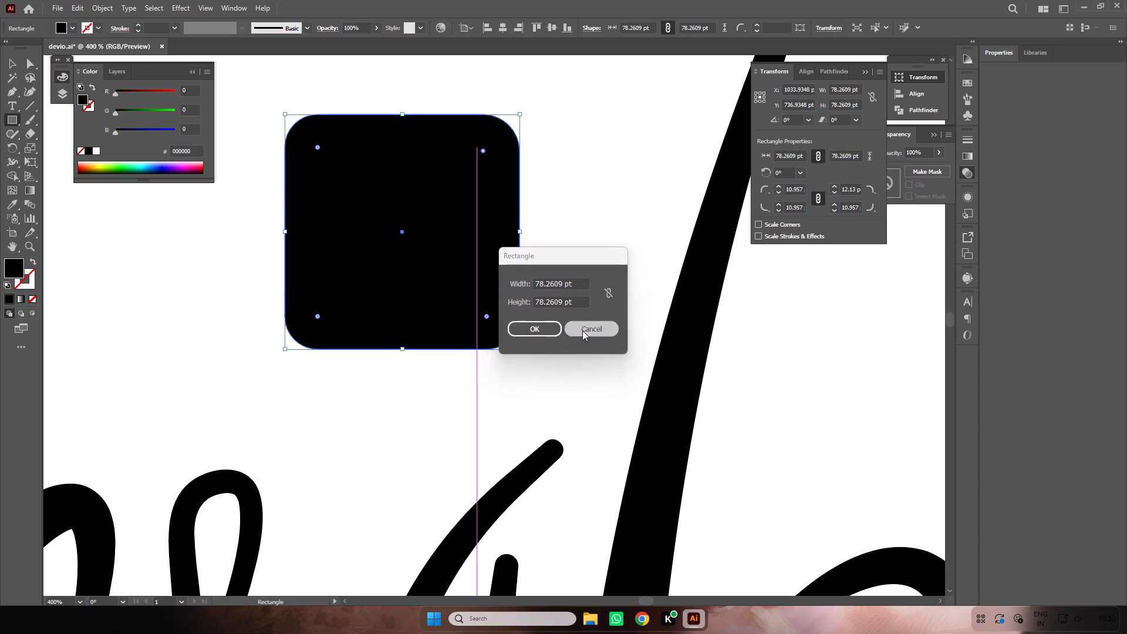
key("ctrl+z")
Switch the square's corners to inverted round and increase their radius to about 39 pt to form a four-pointed star.
triple_click(487, 147, "shift")
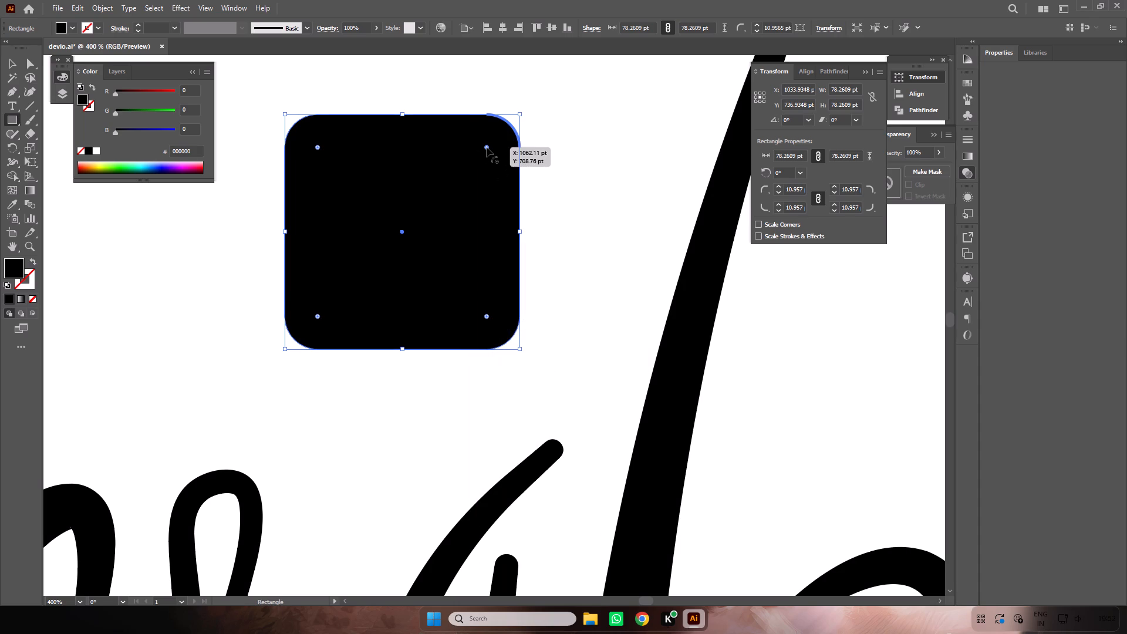
left_click(487, 147, "shift")
double_click(487, 147, "shift")
double_click(487, 147, "alt")
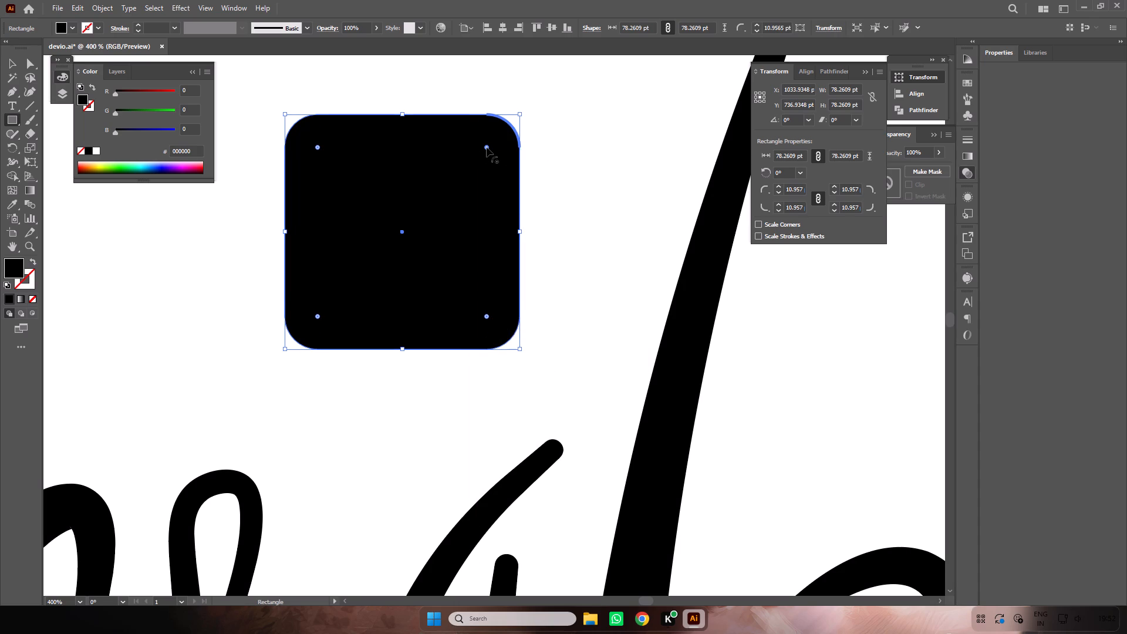
left_click(487, 147, "alt")
double_click(487, 147, "alt")
double_click(487, 147, "alt")
left_click_drag(487, 147, 273, 336, "alt")
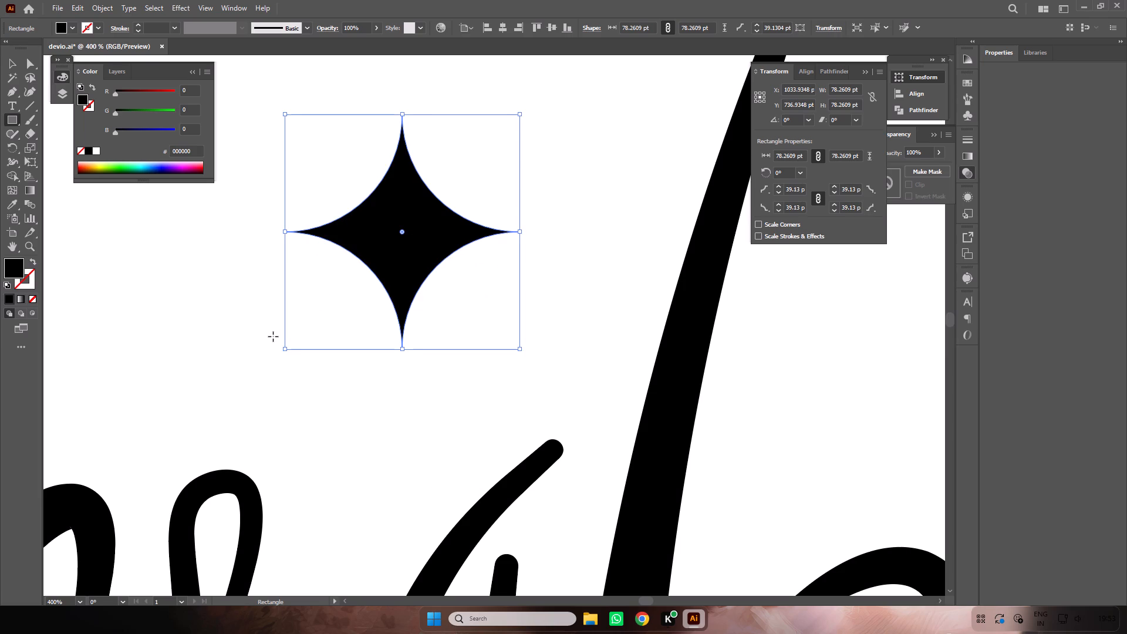
Turn the live-cornered star into a plain path with the Shape Builder.
left_click(13, 171)
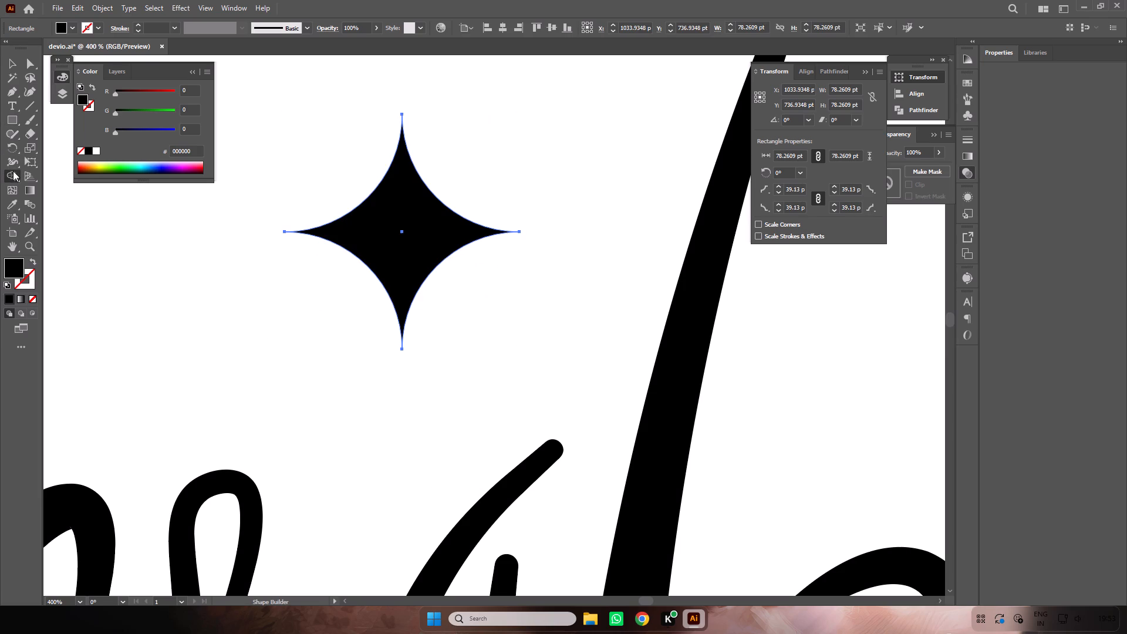
left_click(426, 235)
type("bv")
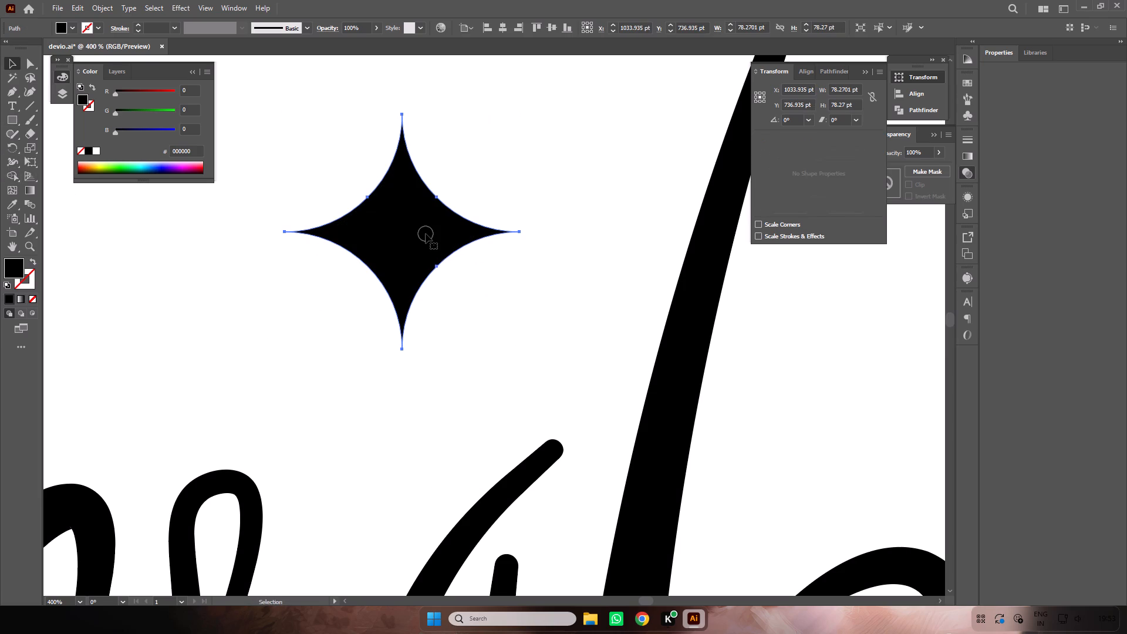
Shrink the new star to about 50 × 44 pt and rotate it about 39° clockwise.
left_click_drag(525, 113, 509, 140, "shift")
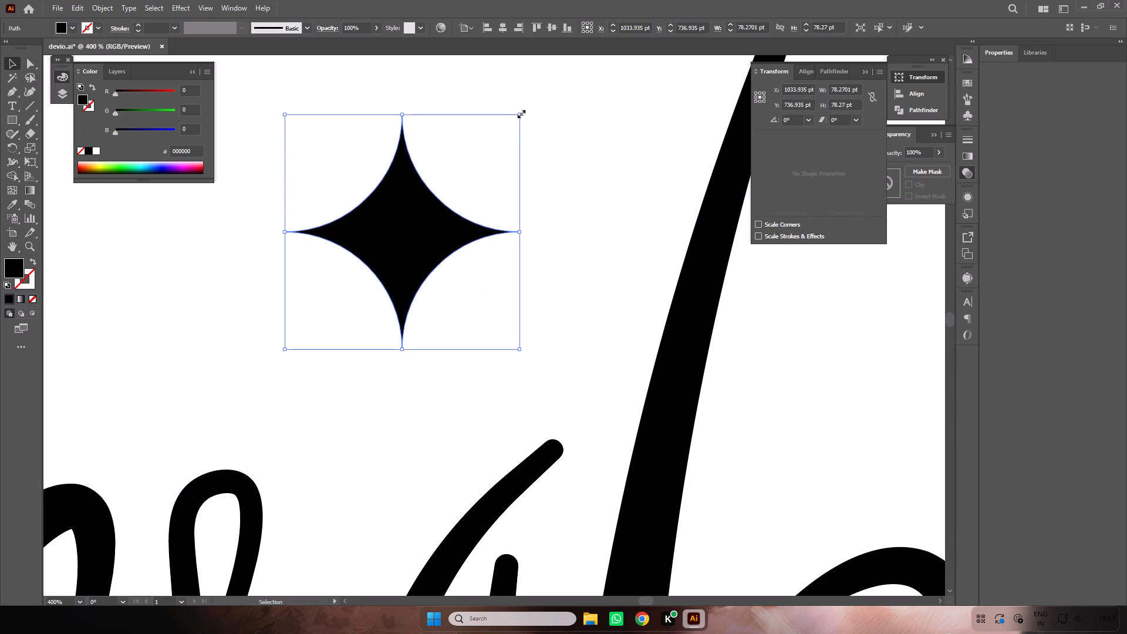
left_click_drag(520, 113, 498, 147, "alt")
left_click_drag(502, 141, 518, 167, "shift")
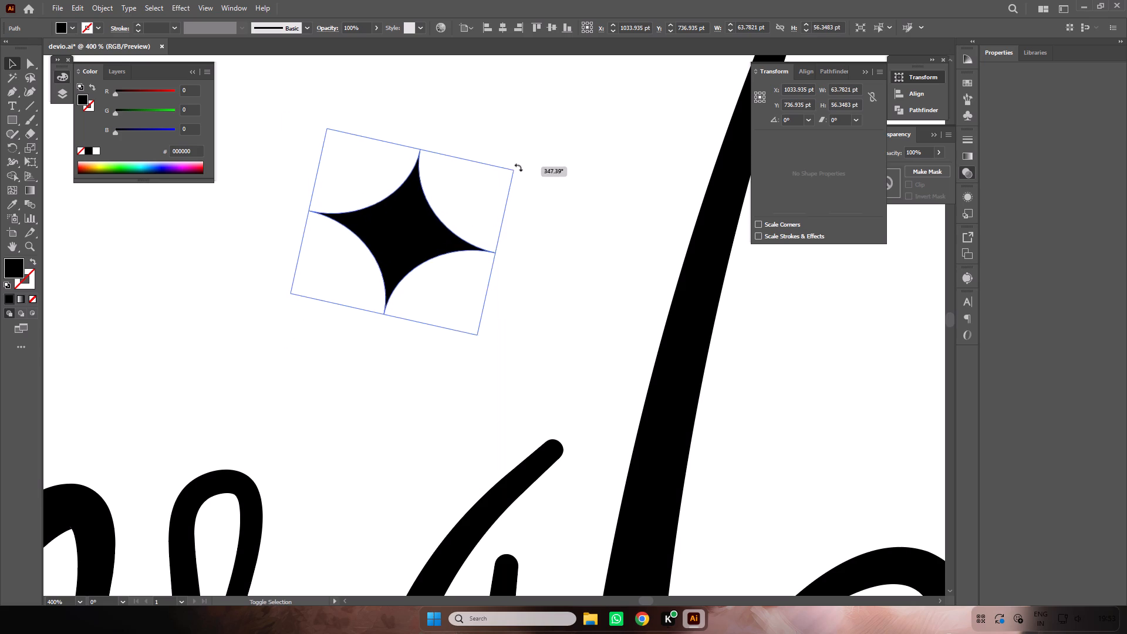
left_click_drag(518, 167, 531, 225, "shift")
left_click(568, 206)
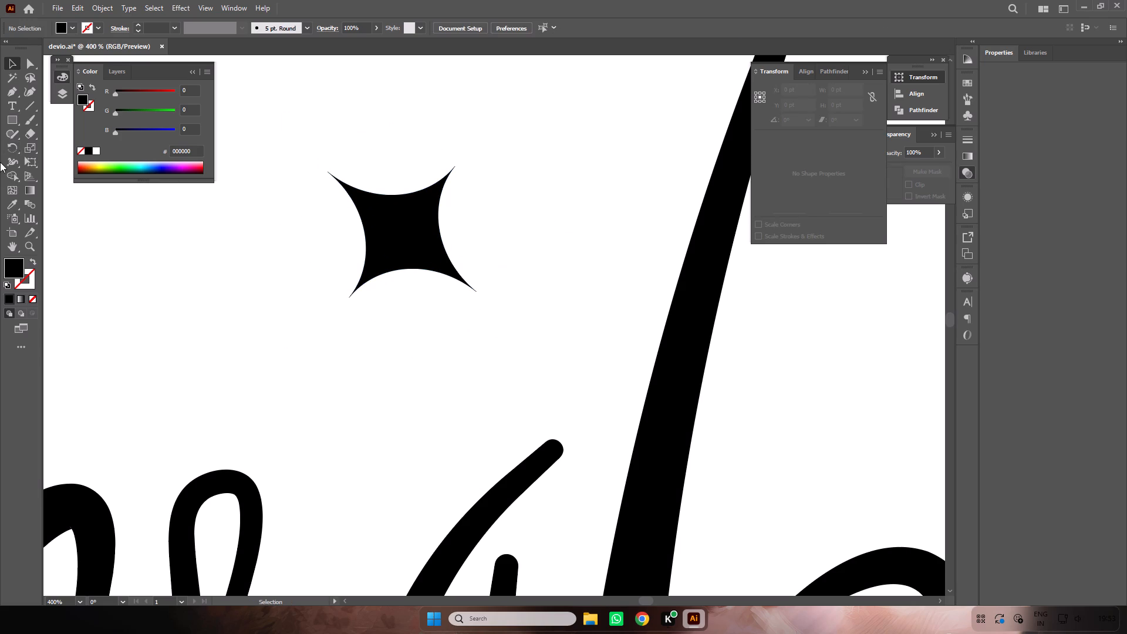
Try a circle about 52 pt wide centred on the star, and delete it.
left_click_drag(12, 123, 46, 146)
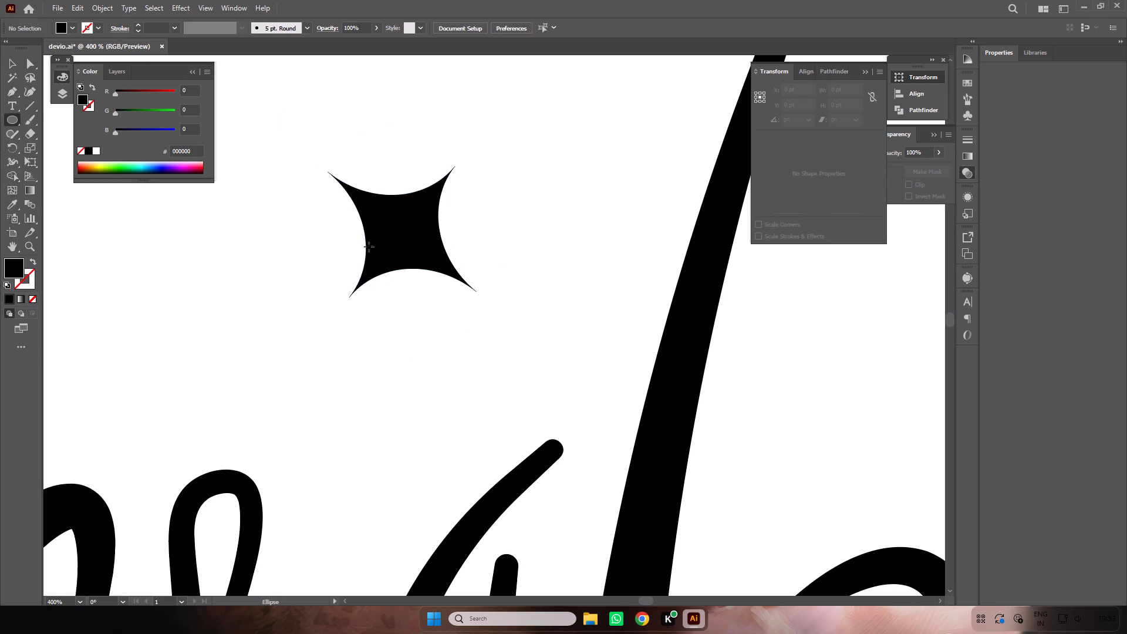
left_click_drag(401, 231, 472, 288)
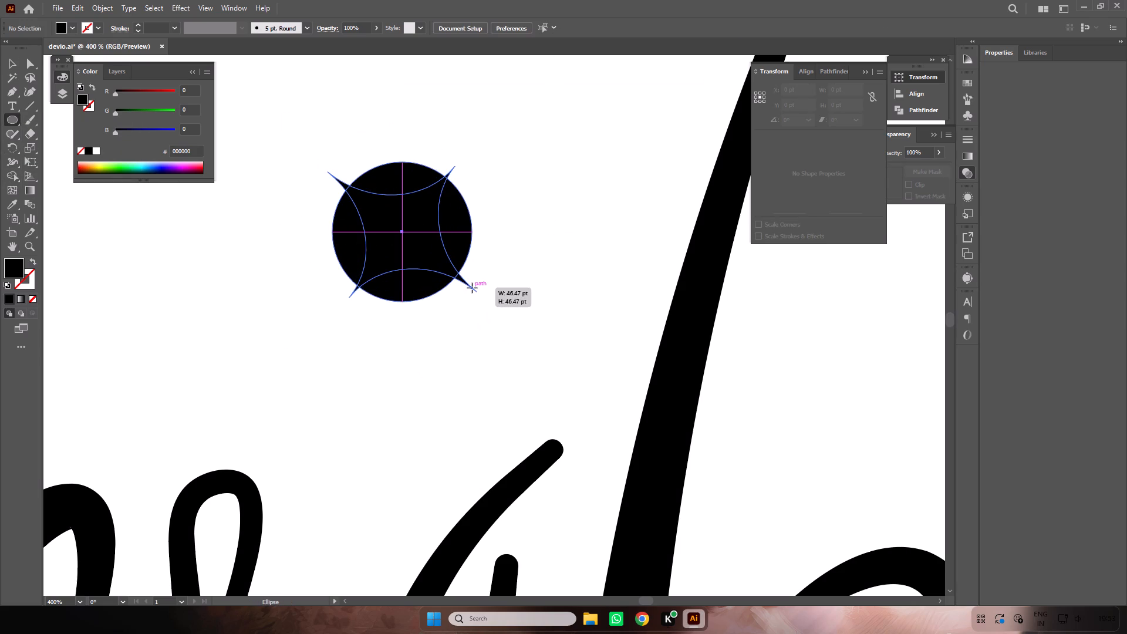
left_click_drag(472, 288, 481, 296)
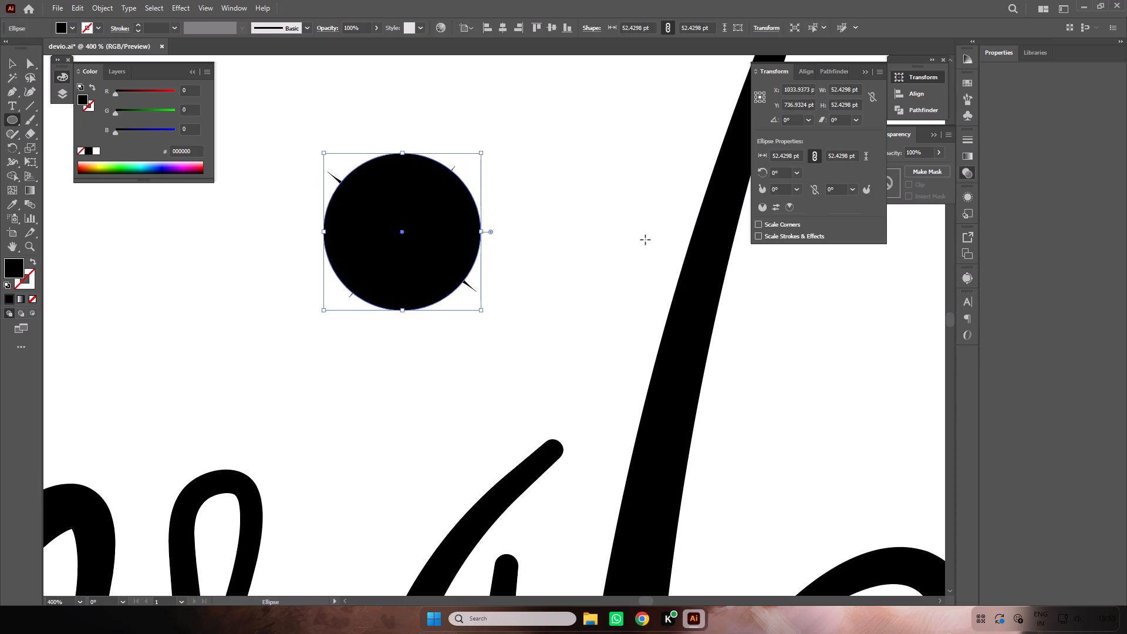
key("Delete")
Place the star just above the i, rotate it back about 19° counterclockwise and enlarge it to about 60 × 53 pt.
key("v")
left_click_drag(406, 235, 534, 368)
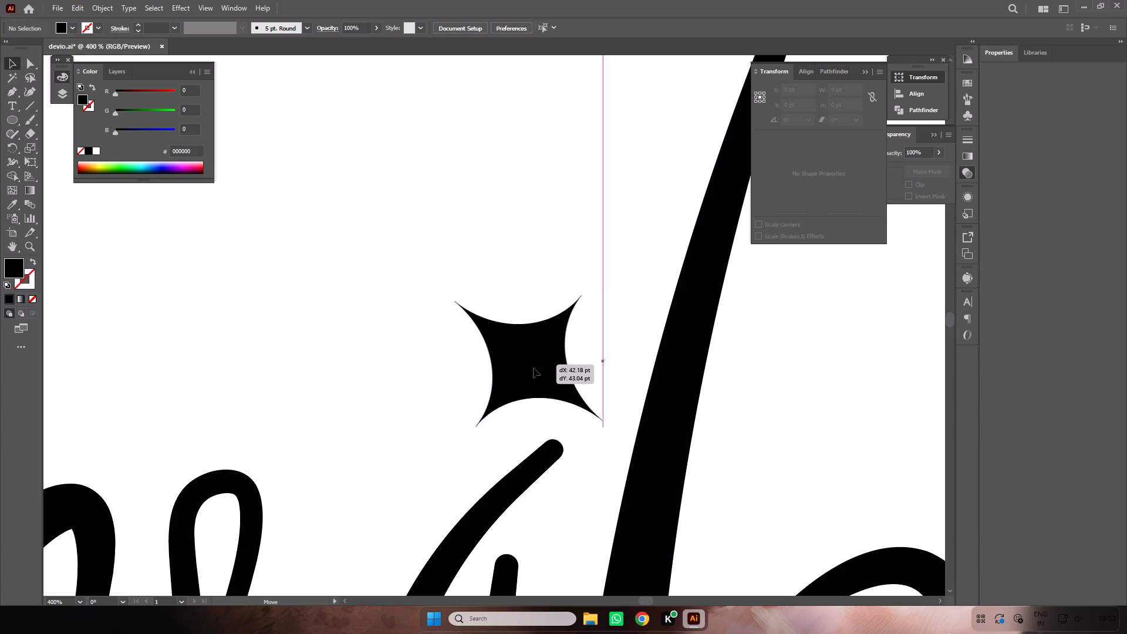
left_click_drag(534, 368, 530, 387)
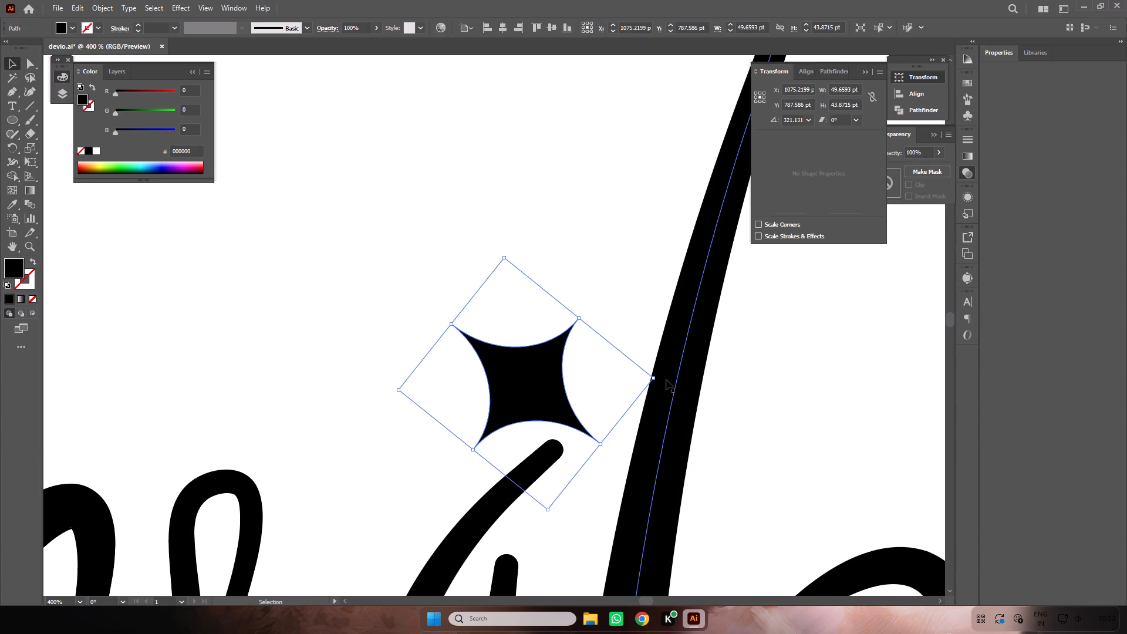
left_click_drag(659, 379, 660, 331)
left_click_drag(499, 370, 497, 372)
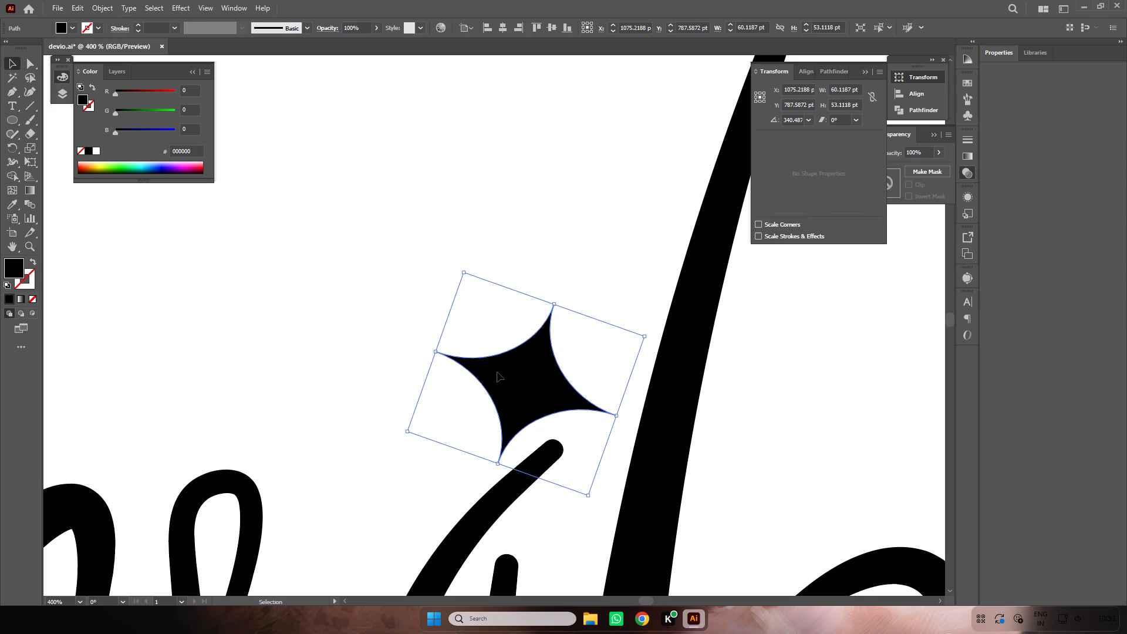
left_click_drag(497, 372, 477, 382)
Stretch the star taller and enlarge it to about 69 × 66 pt above the i.
key("ctrl+minus")
key("ctrl+minus")
key("ctrl+minus")
key("ctrl+minus")
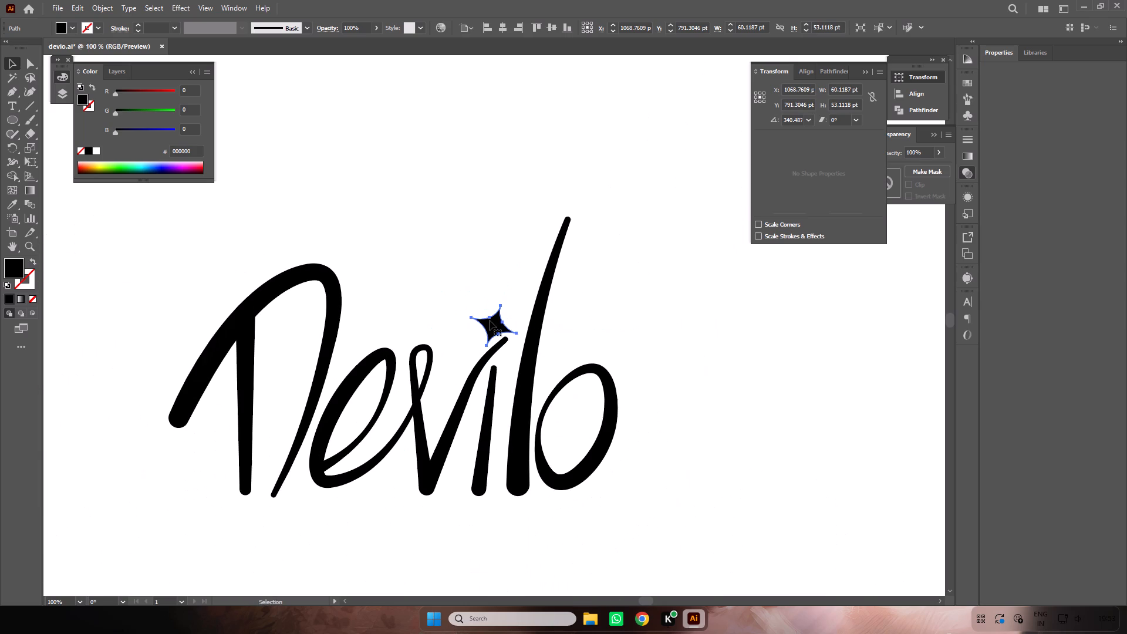
left_click(503, 306)
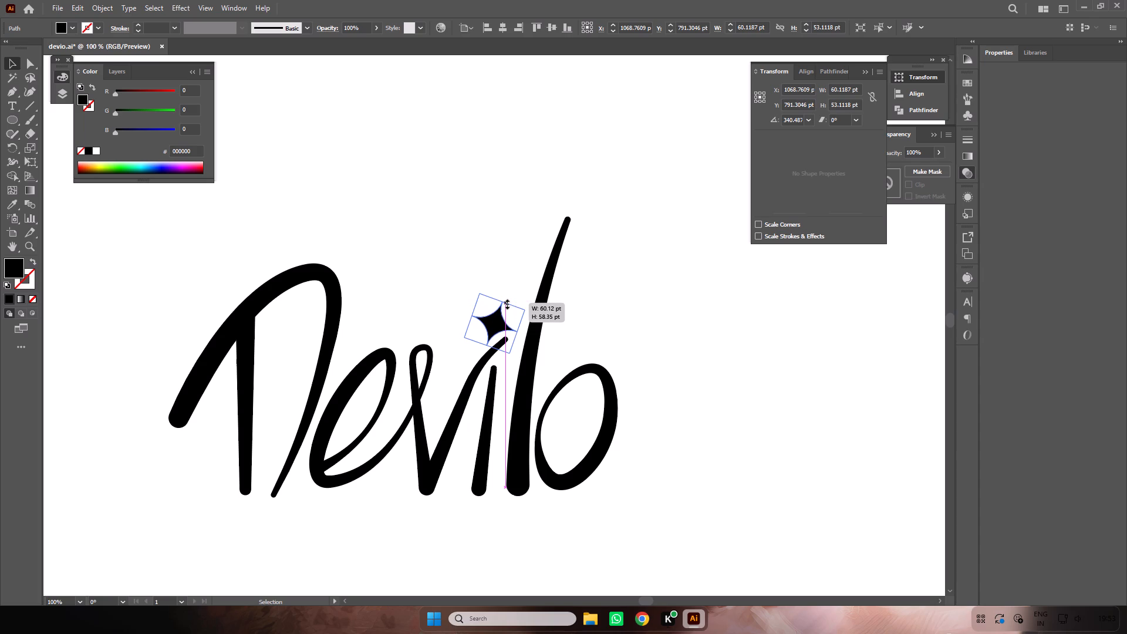
left_click_drag(480, 292, 475, 284)
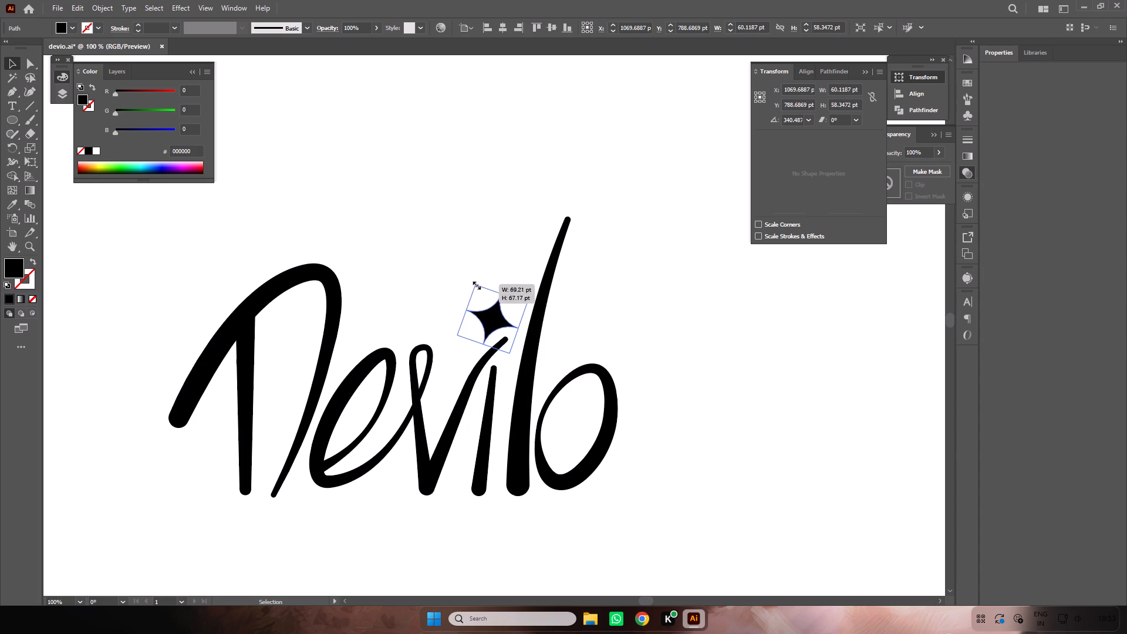
left_click_drag(475, 284, 476, 284)
Examine how the new star fits with the whole Devilo lettering.
left_click(510, 247, "ctrl")
key("space")
key("space")
key("space")
key("space")
key("space")
key("space")
key("space")
left_click_drag(615, 318, 701, 325)
left_click(575, 329)
left_click(29, 63)
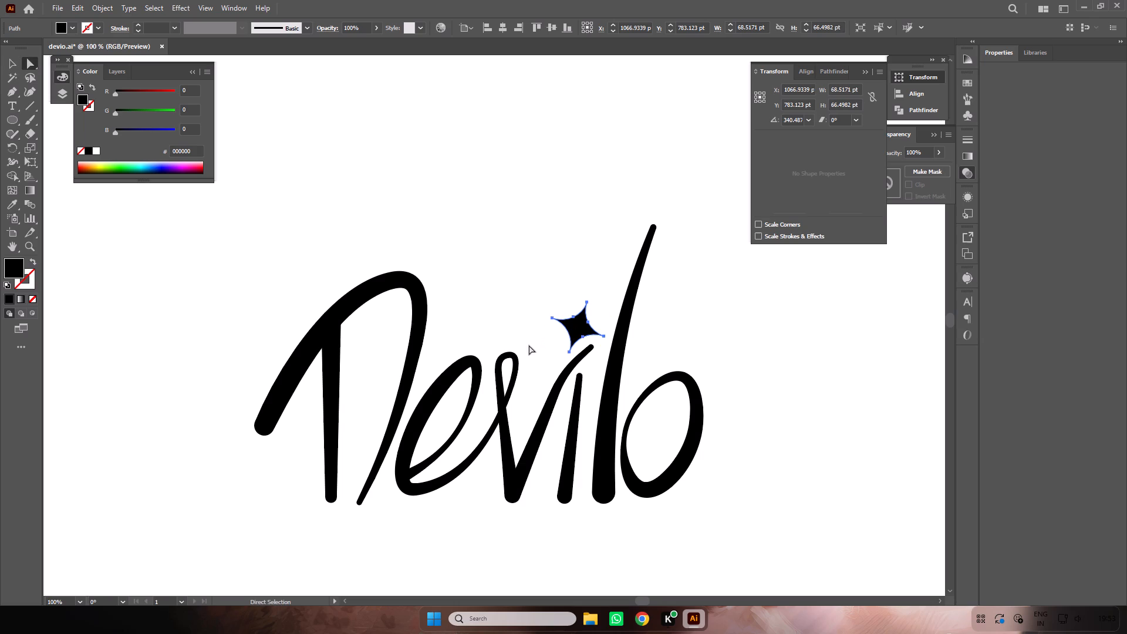
left_click(11, 64)
left_click(514, 191)
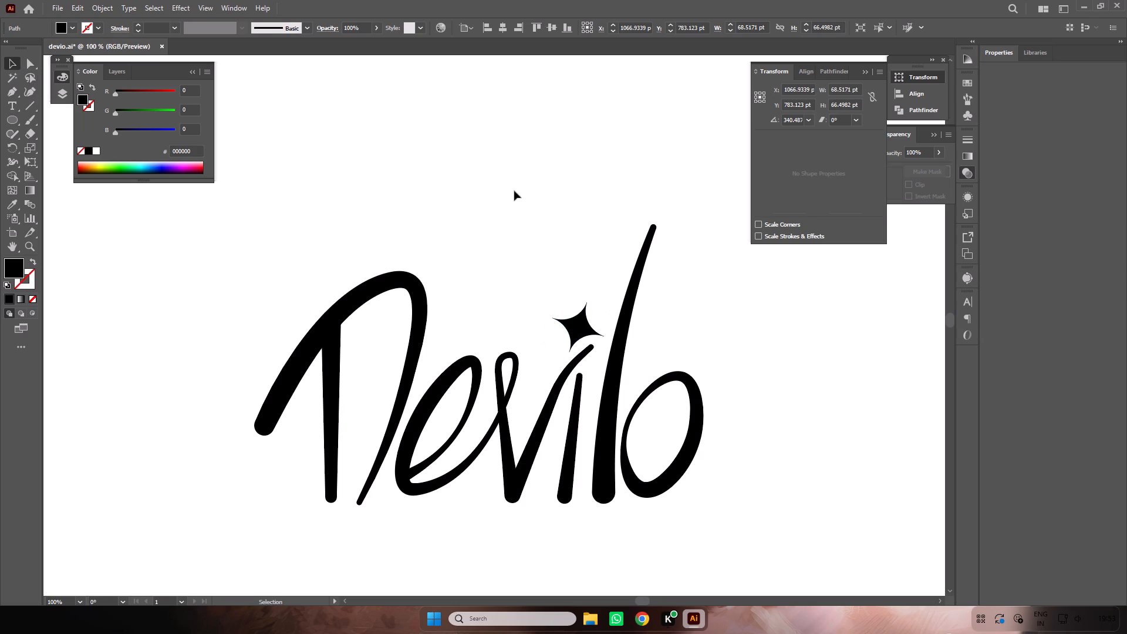
key("space")
key("space")
left_click_drag(535, 247, 544, 232)
key("ctrl+minus")
key("ctrl+minus")
key("ctrl+equal")
key("ctrl+equal")
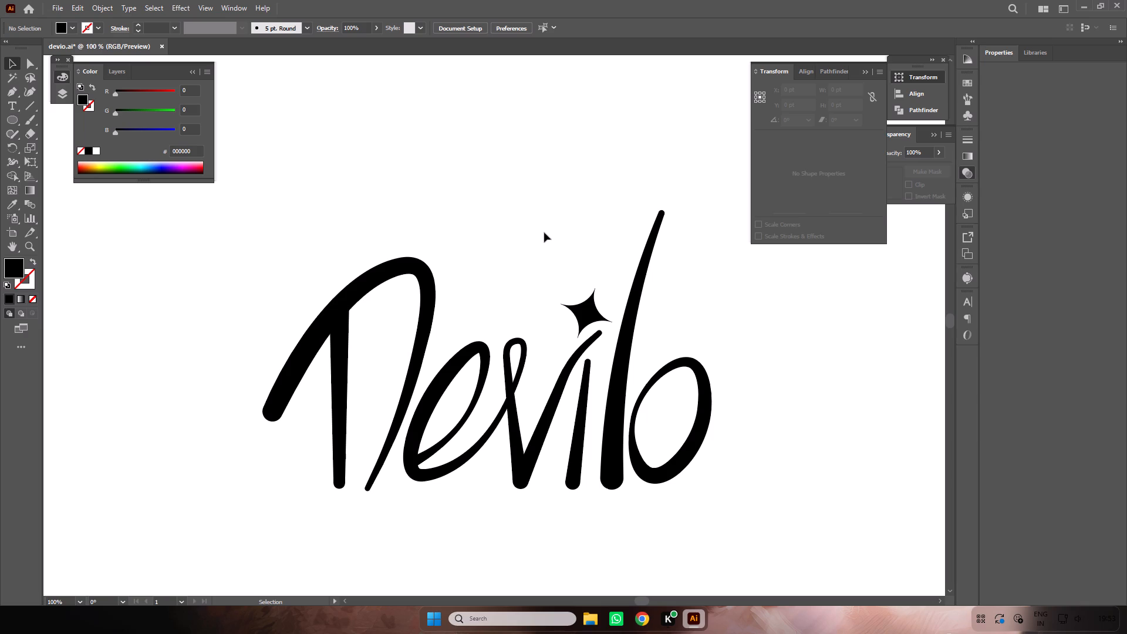
Use the Width tool to thin the joined e-v stroke where it crosses itself and at its tip below the star.
key("ctrl+equal")
key("ctrl+equal")
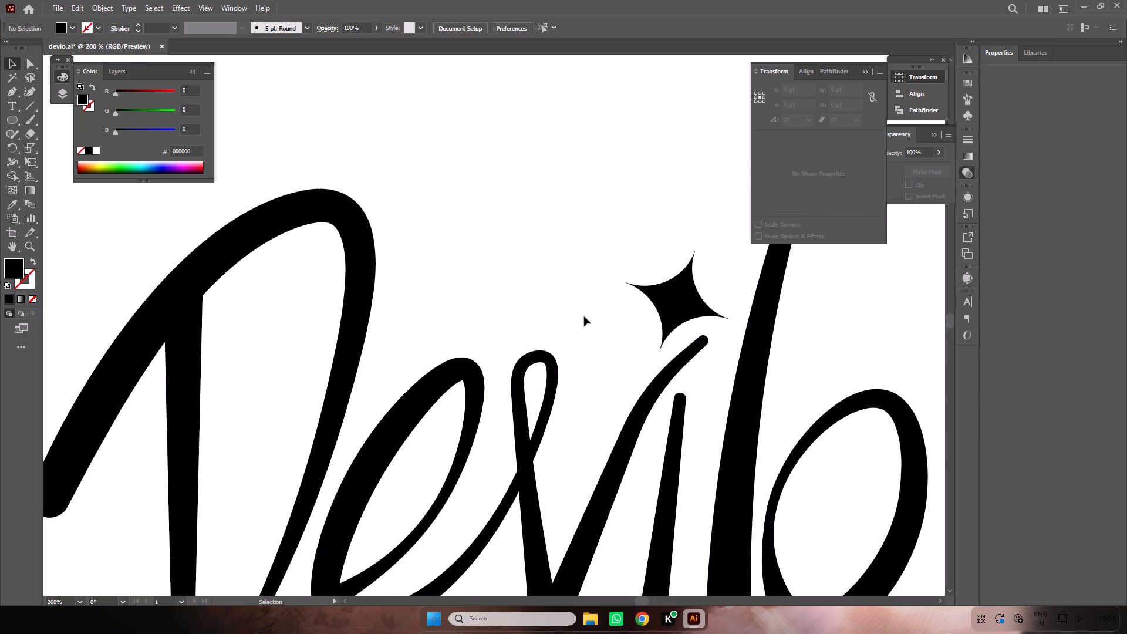
key("space")
key("space")
left_click_drag(584, 316, 559, 194)
left_click(509, 313)
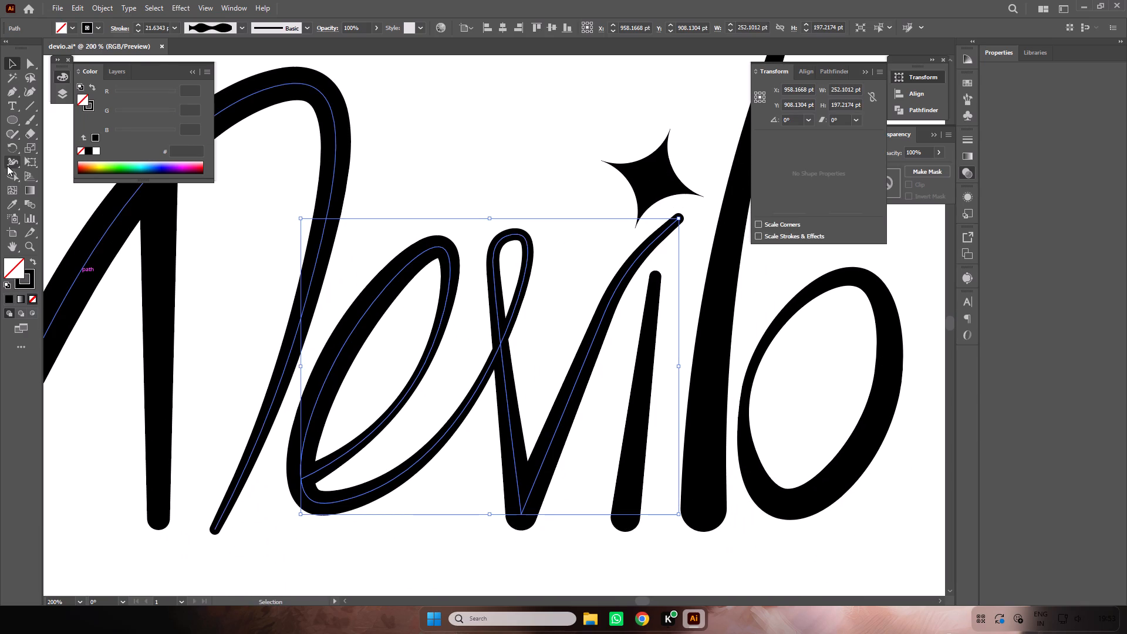
left_click(9, 163)
left_click(505, 345)
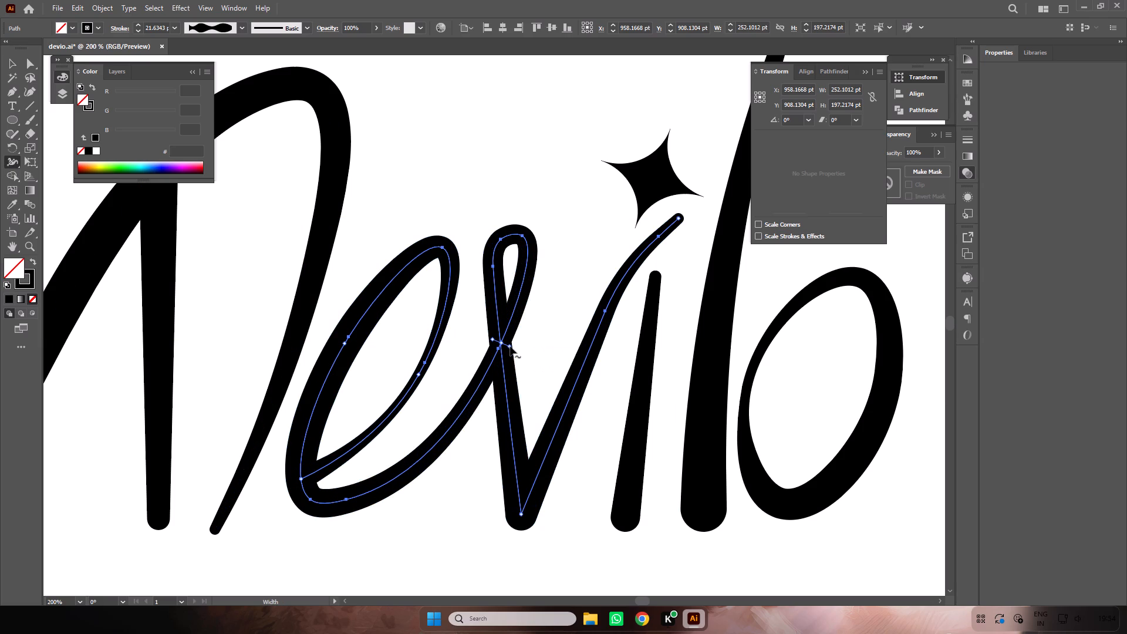
left_click_drag(510, 346, 502, 344)
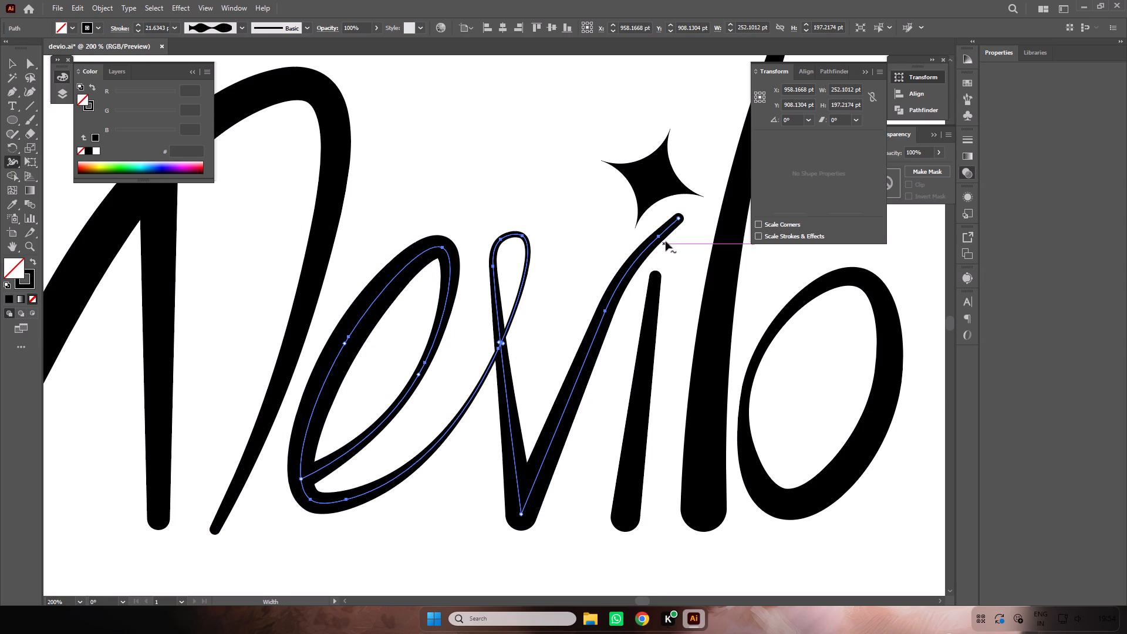
left_click(683, 223)
left_click(680, 221)
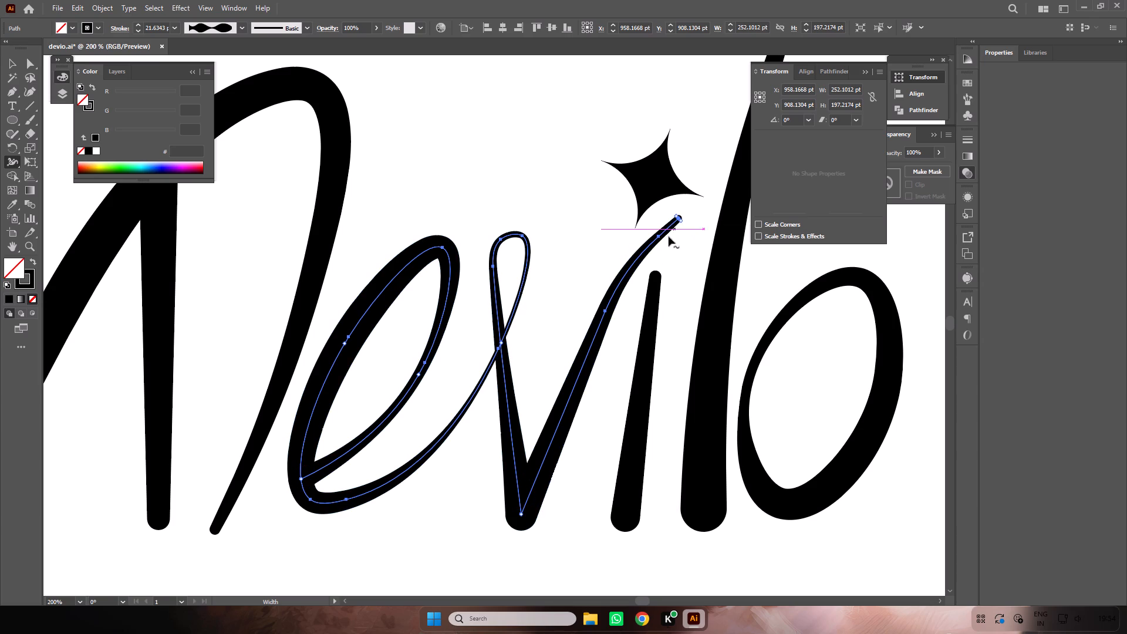
double_click(571, 273, "ctrl")
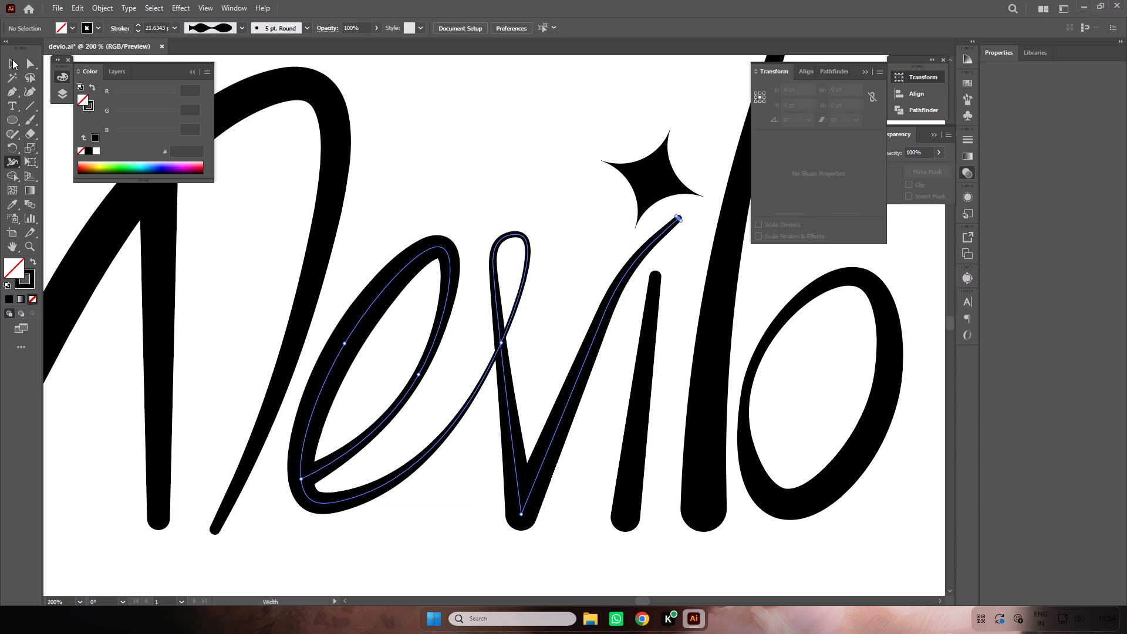
double_click(12, 59)
double_click(450, 117)
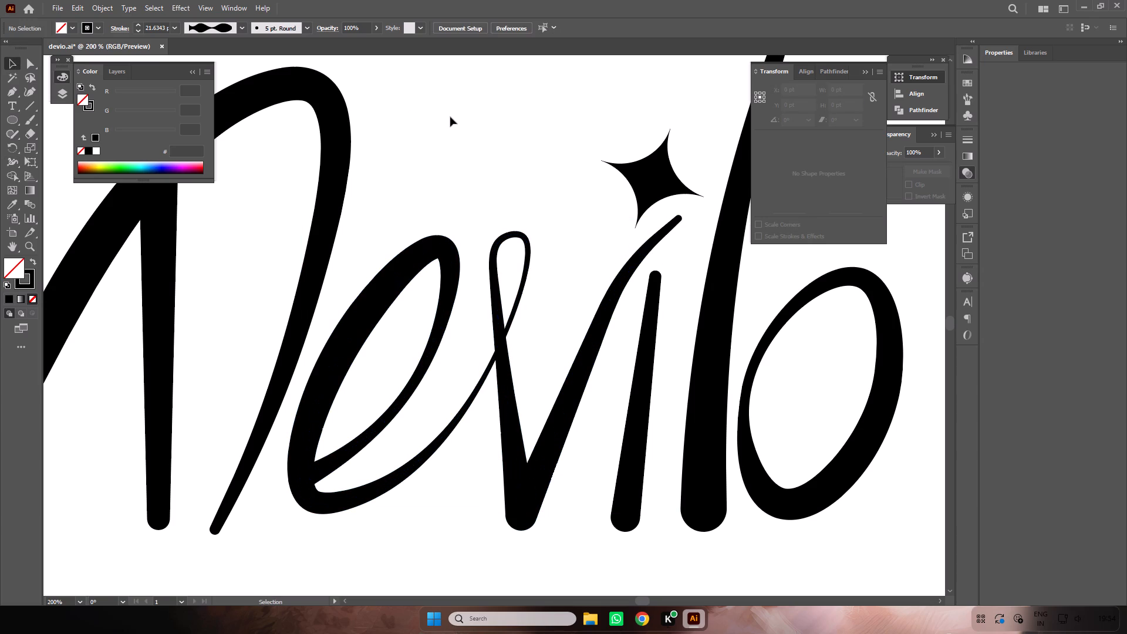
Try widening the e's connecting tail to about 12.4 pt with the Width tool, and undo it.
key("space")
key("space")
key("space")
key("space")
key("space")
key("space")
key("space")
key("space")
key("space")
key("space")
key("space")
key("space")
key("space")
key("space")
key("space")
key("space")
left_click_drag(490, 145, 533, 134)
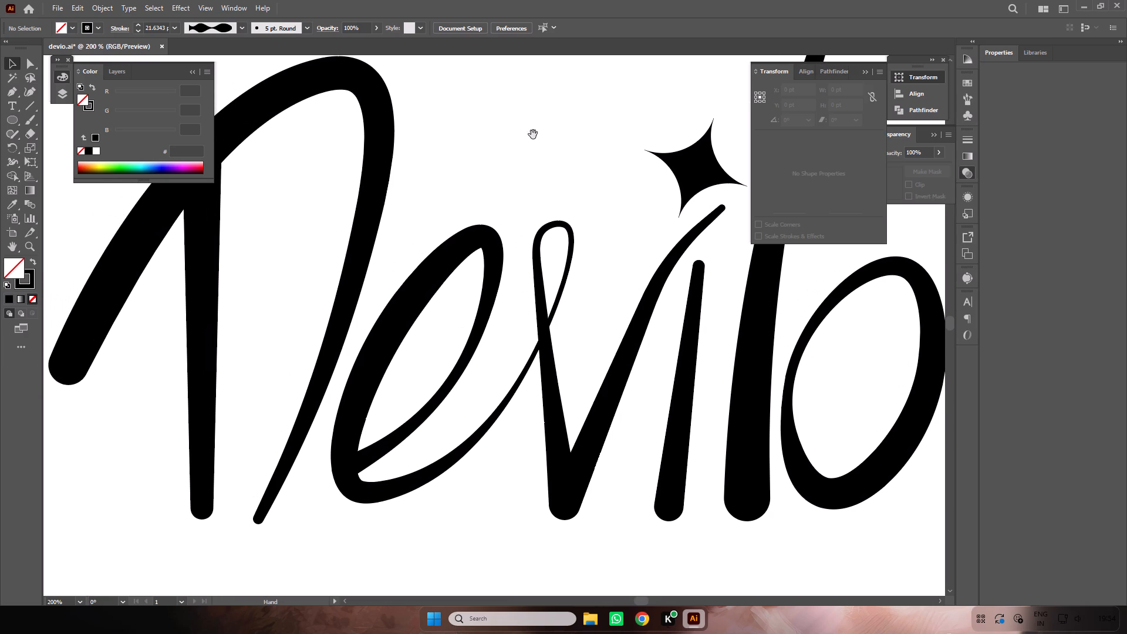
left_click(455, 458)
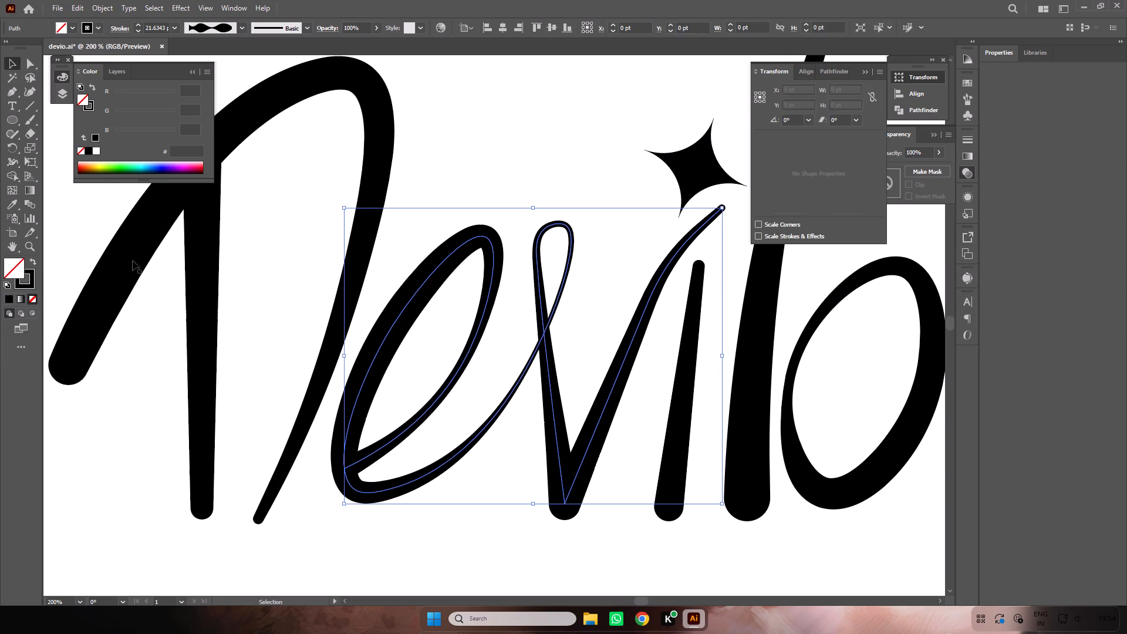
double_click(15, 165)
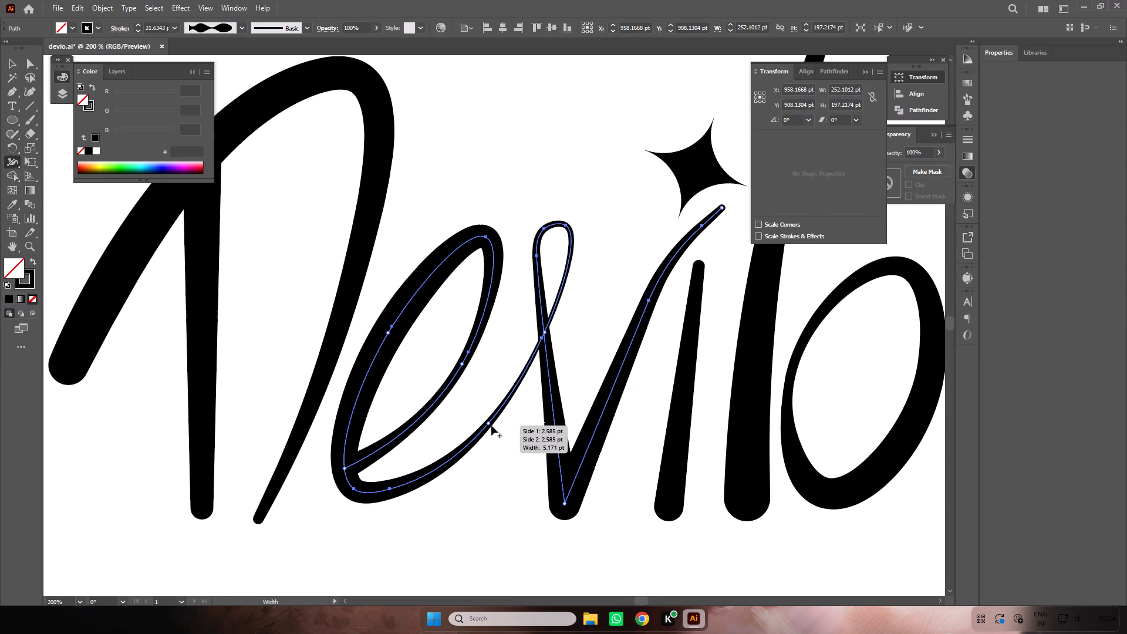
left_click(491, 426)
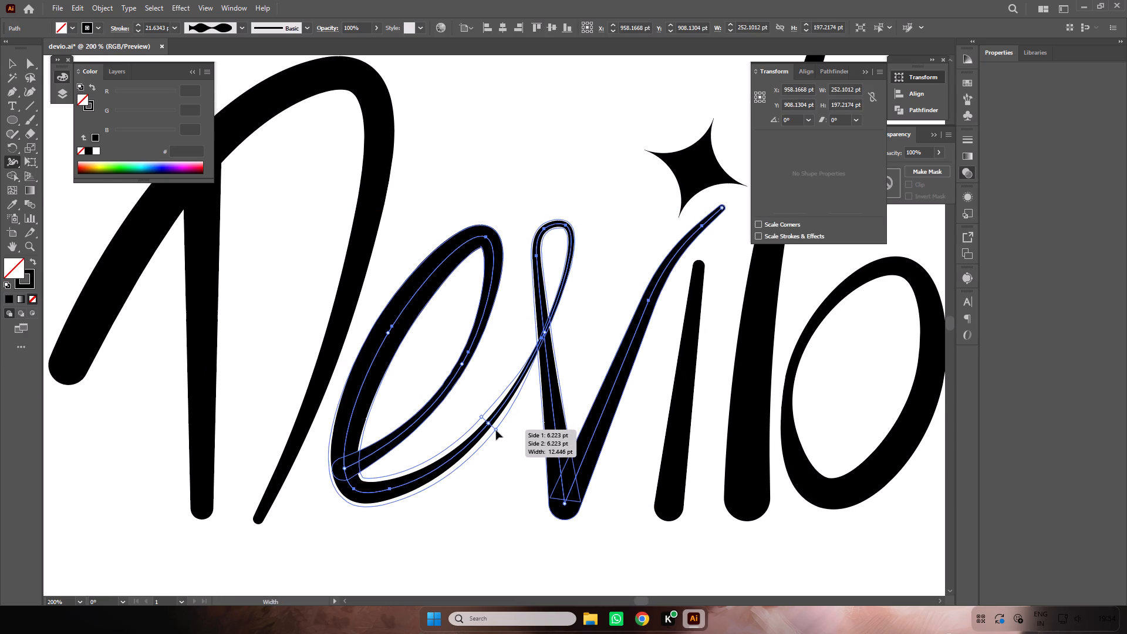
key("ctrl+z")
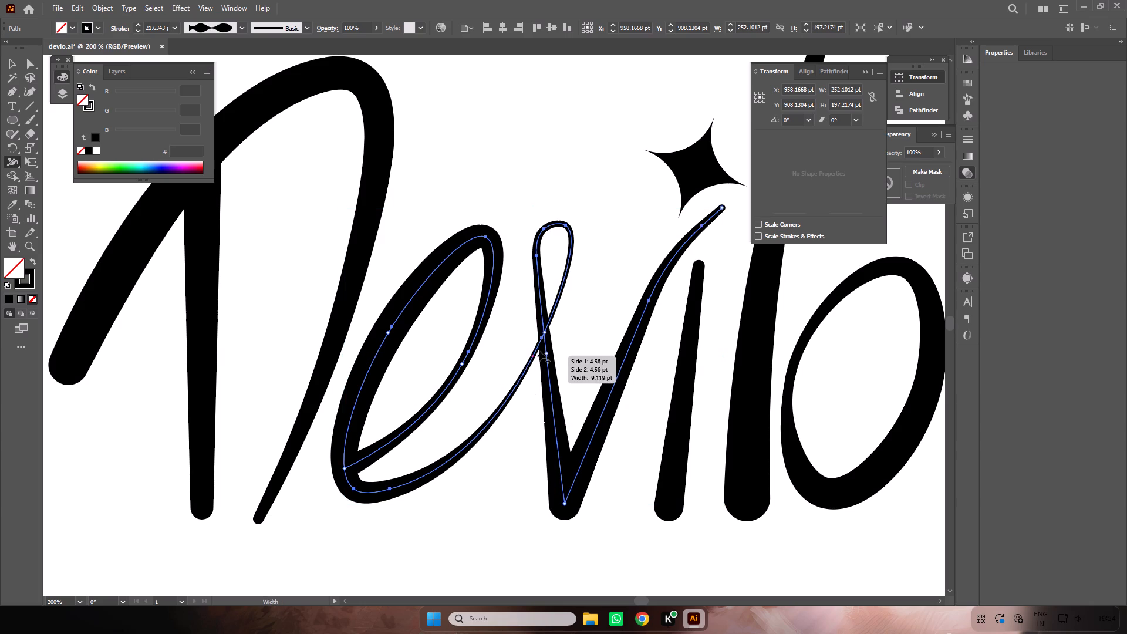
Thicken the joined e-v stroke slightly at its crossing point with the Width tool, undoing the first attempt.
left_click(546, 332)
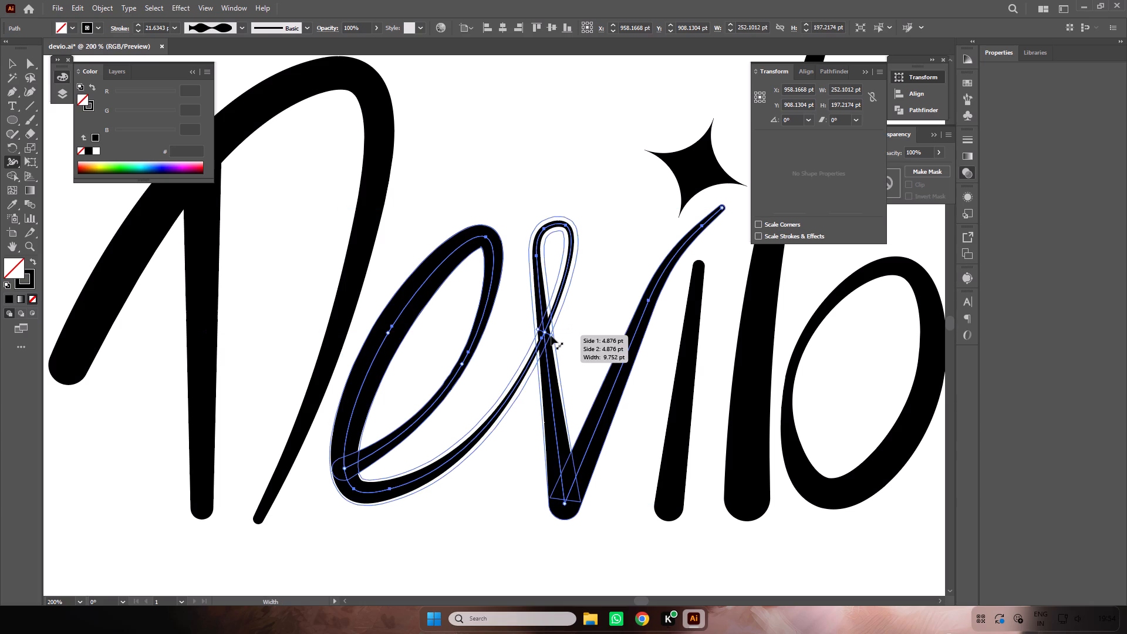
key("ctrl+z")
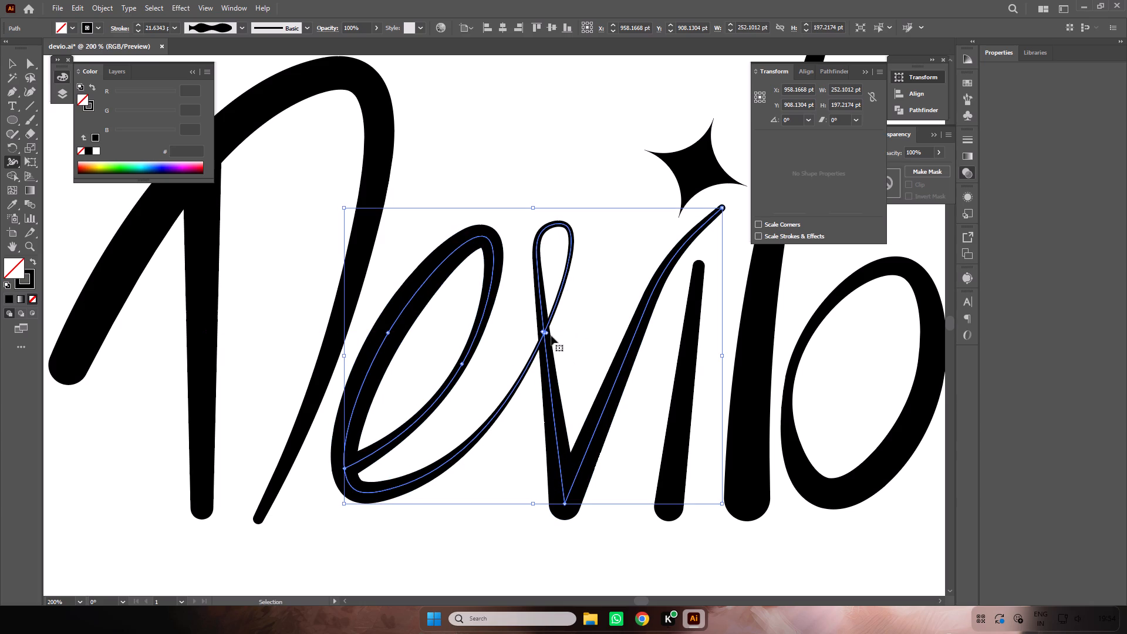
left_click(548, 334)
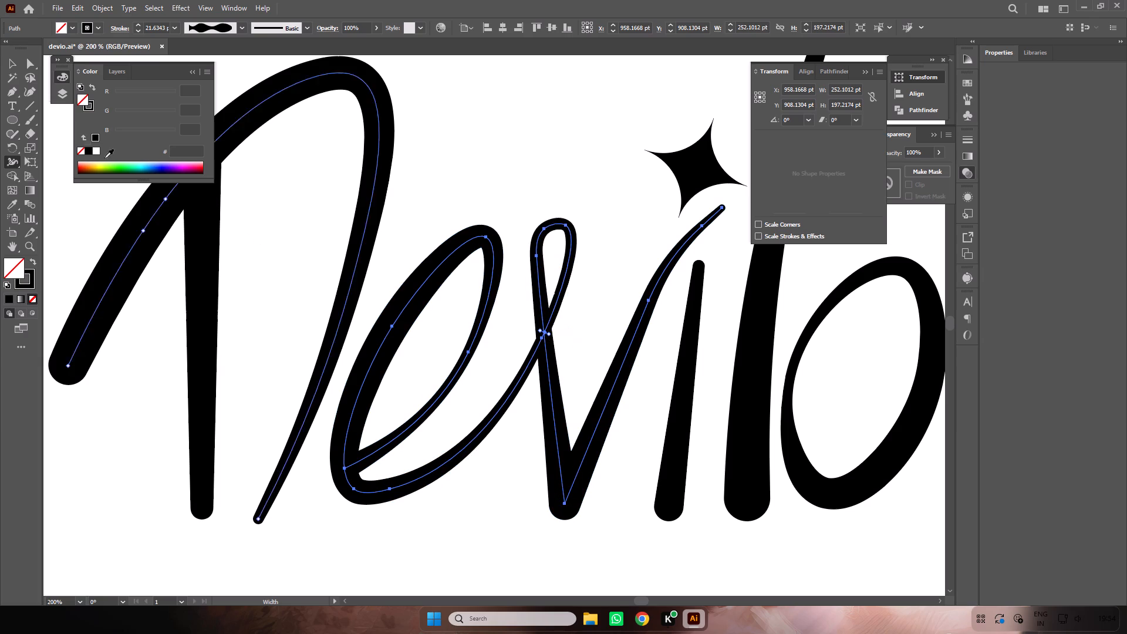
left_click(15, 62)
double_click(470, 113, "ctrl")
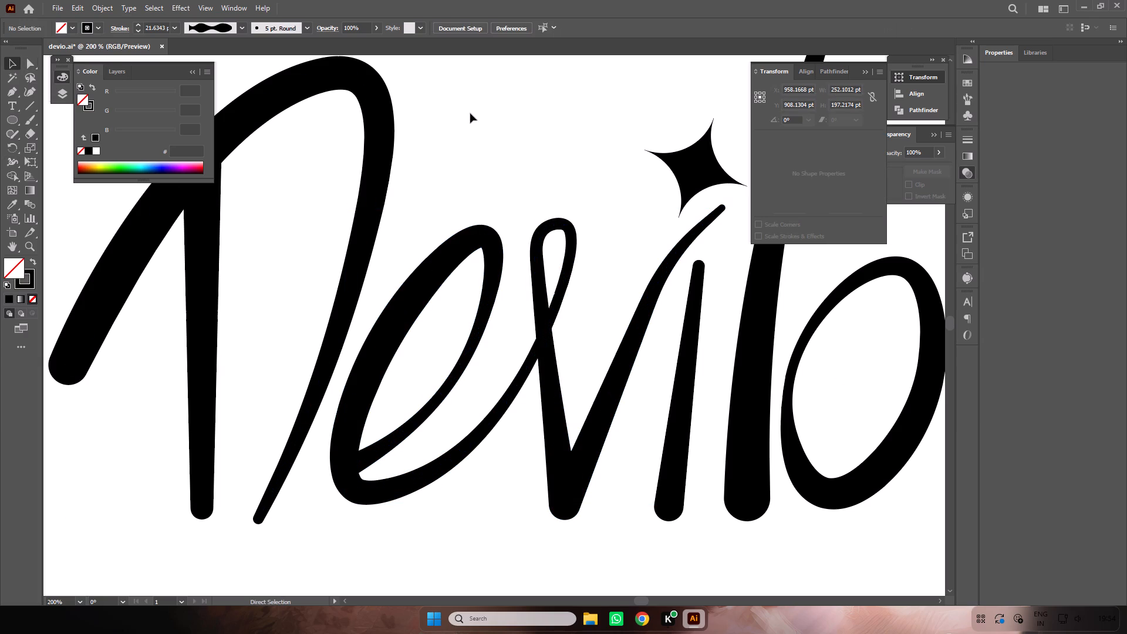
Rotate the final o slightly counterclockwise beside the l.
key("ctrl+minus")
key("ctrl+minus")
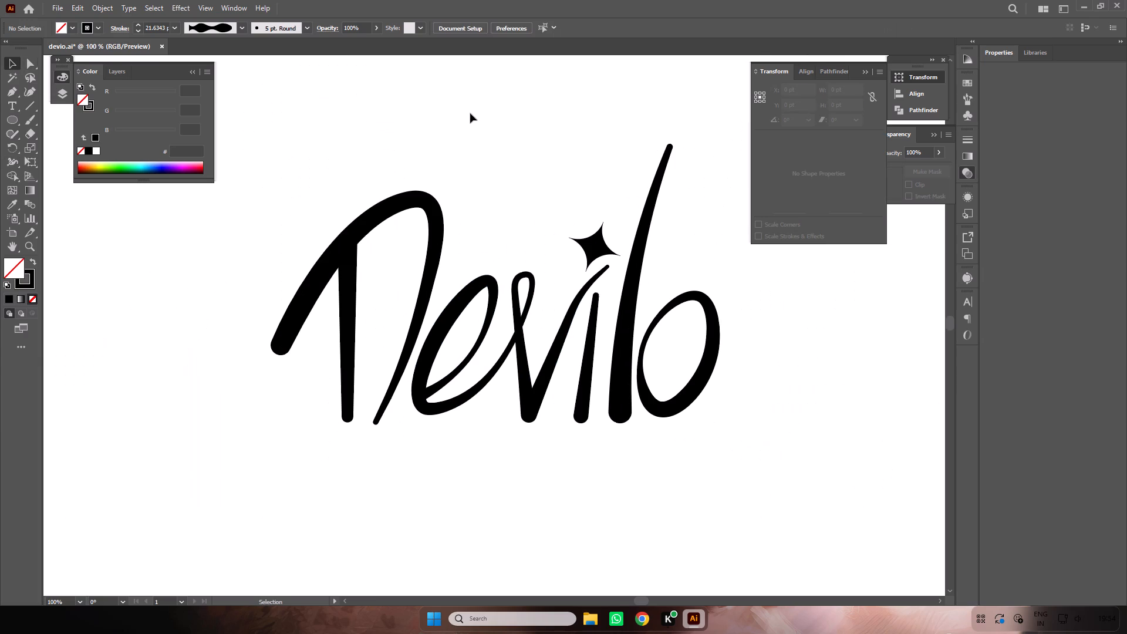
key("v")
left_click(585, 137)
left_click(693, 303)
left_click(701, 303)
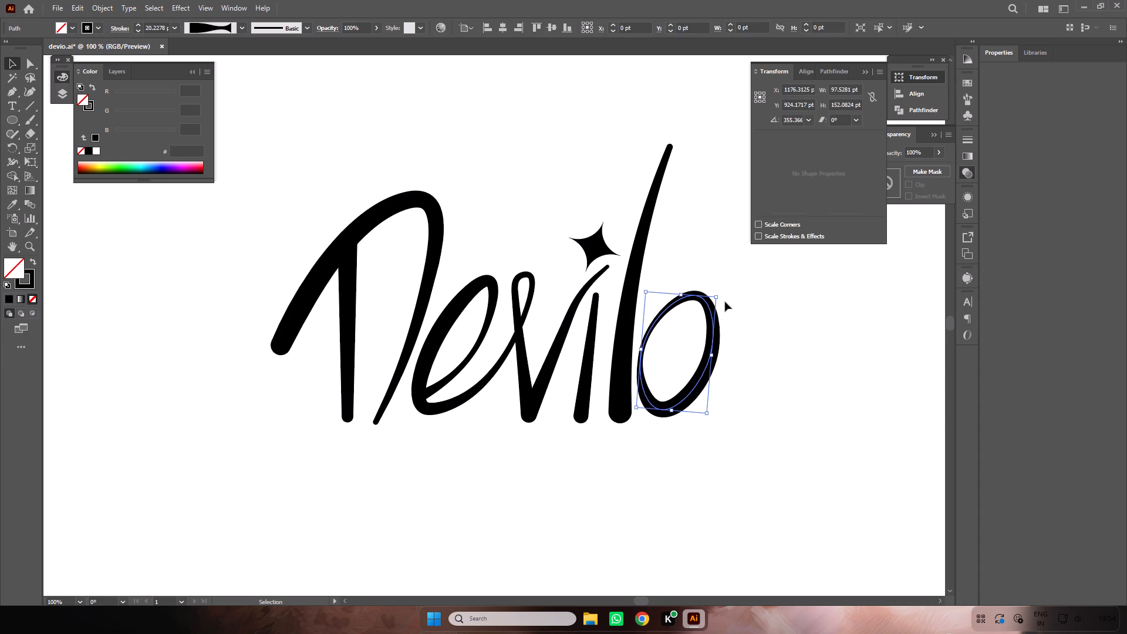
left_click_drag(721, 294, 711, 286)
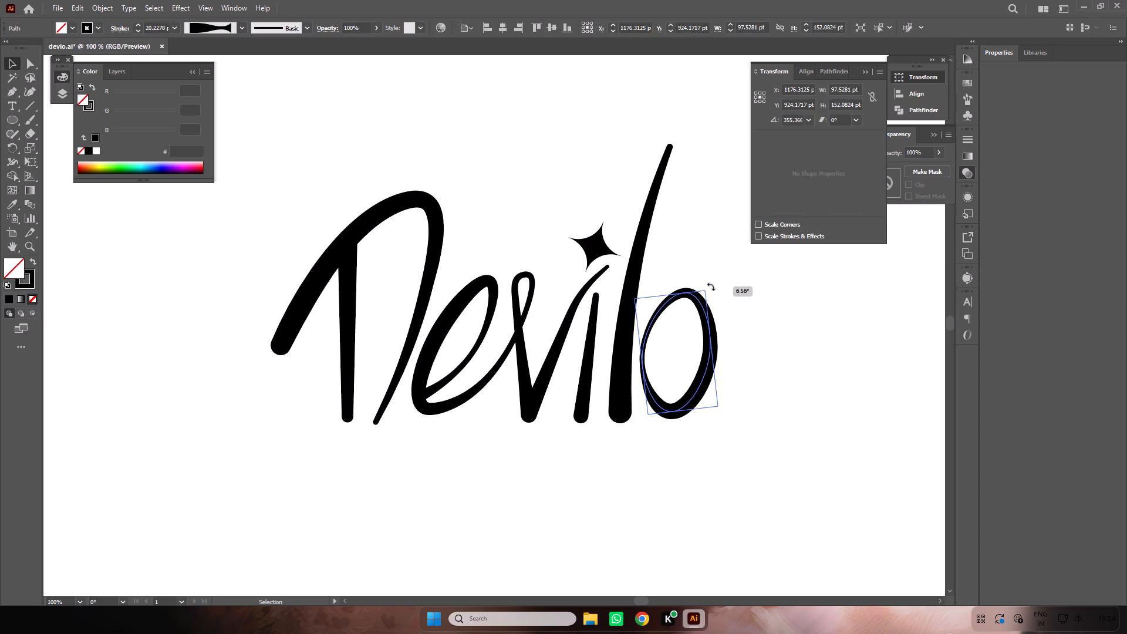
left_click_drag(711, 286, 603, 487)
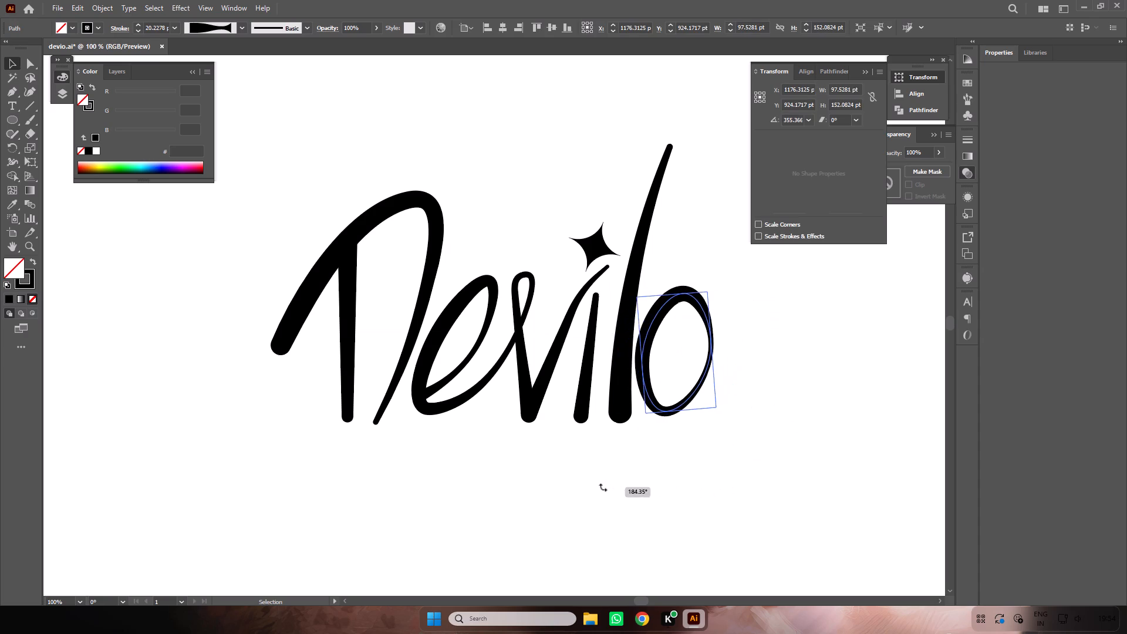
left_click_drag(603, 487, 772, 214)
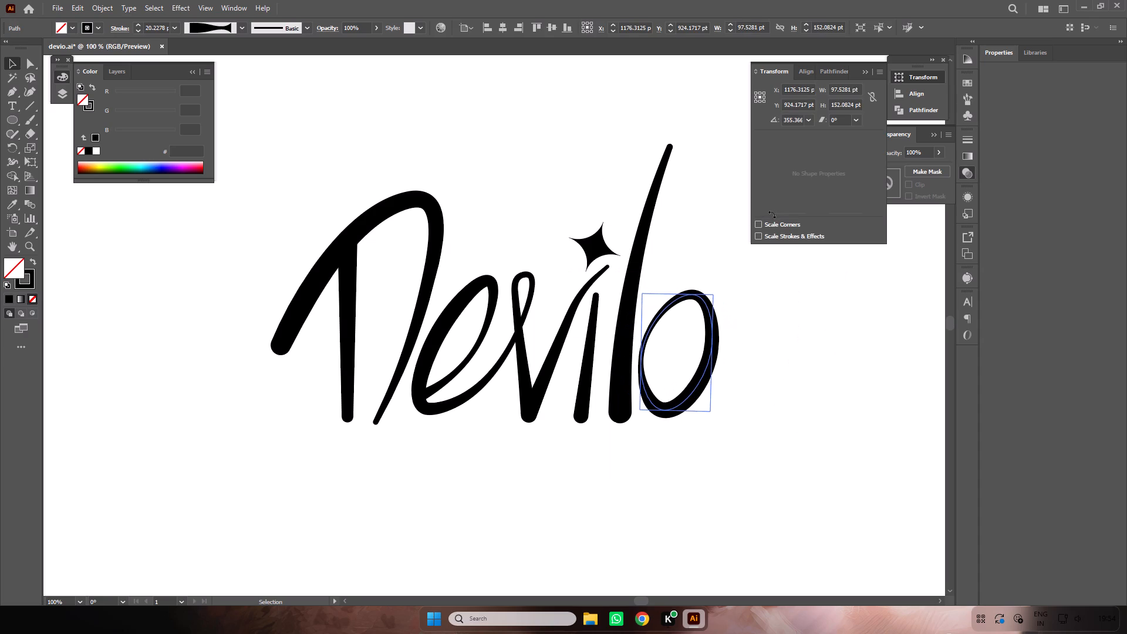
left_click_drag(772, 214, 767, 222)
left_click(779, 352)
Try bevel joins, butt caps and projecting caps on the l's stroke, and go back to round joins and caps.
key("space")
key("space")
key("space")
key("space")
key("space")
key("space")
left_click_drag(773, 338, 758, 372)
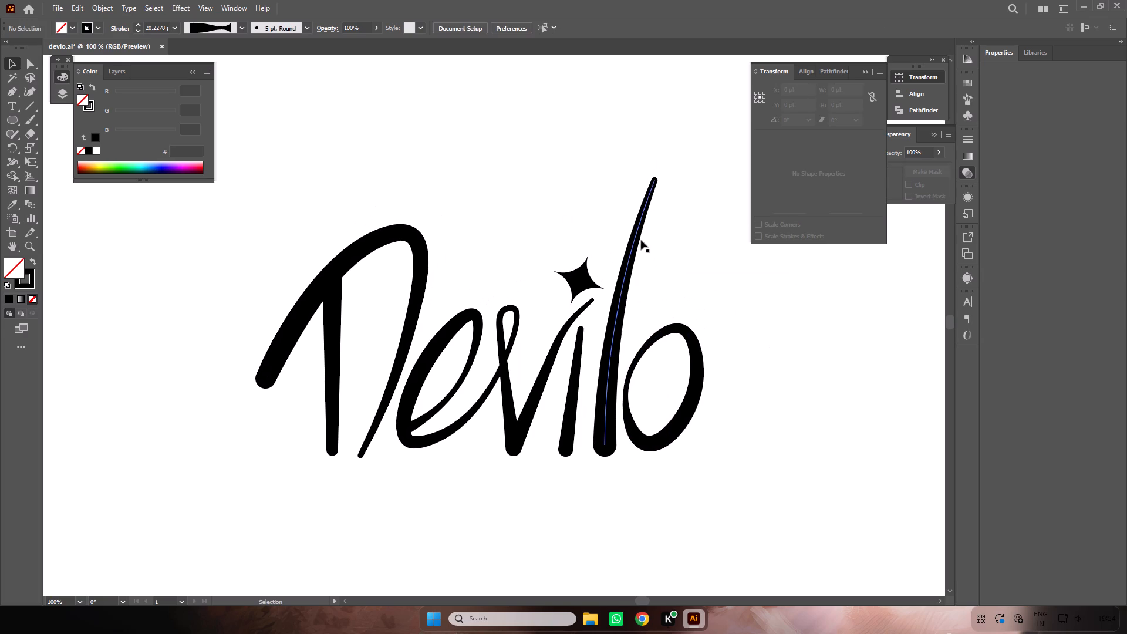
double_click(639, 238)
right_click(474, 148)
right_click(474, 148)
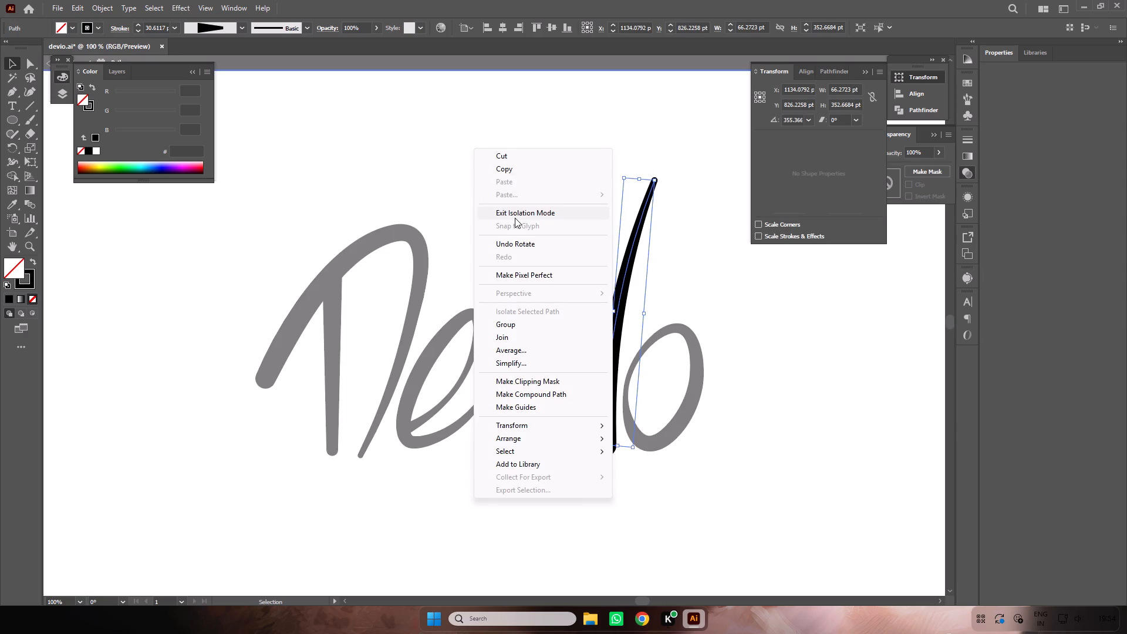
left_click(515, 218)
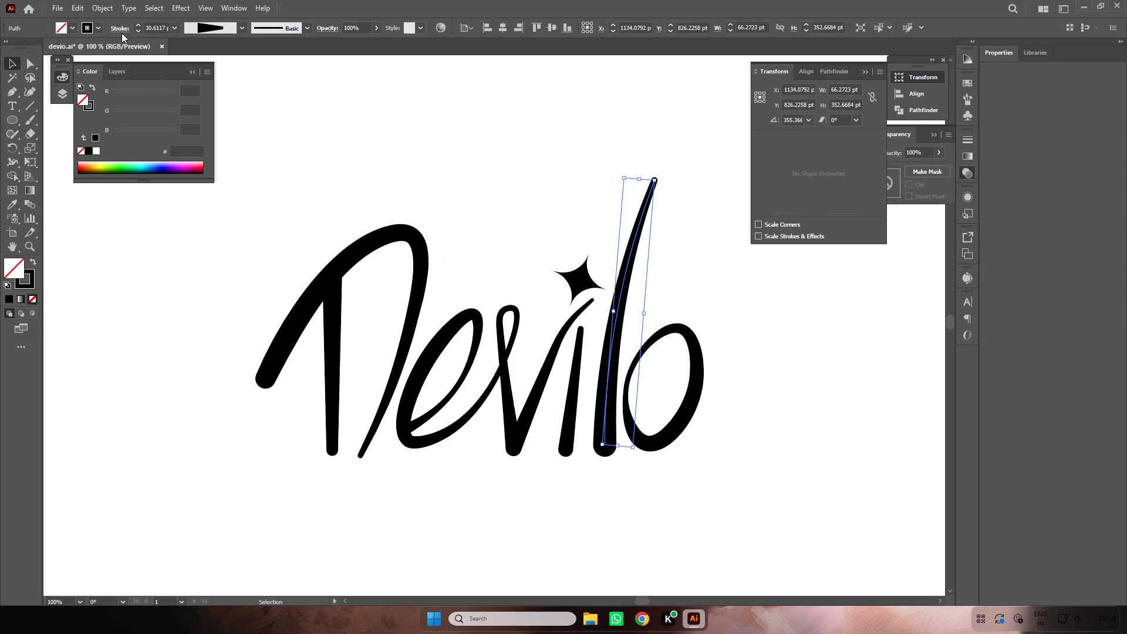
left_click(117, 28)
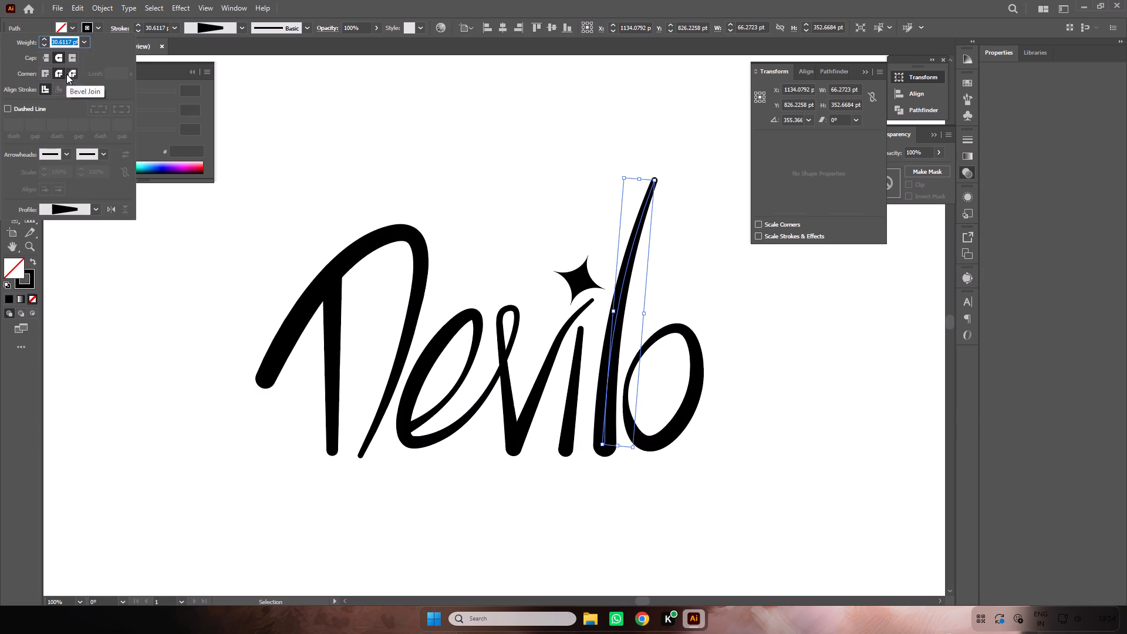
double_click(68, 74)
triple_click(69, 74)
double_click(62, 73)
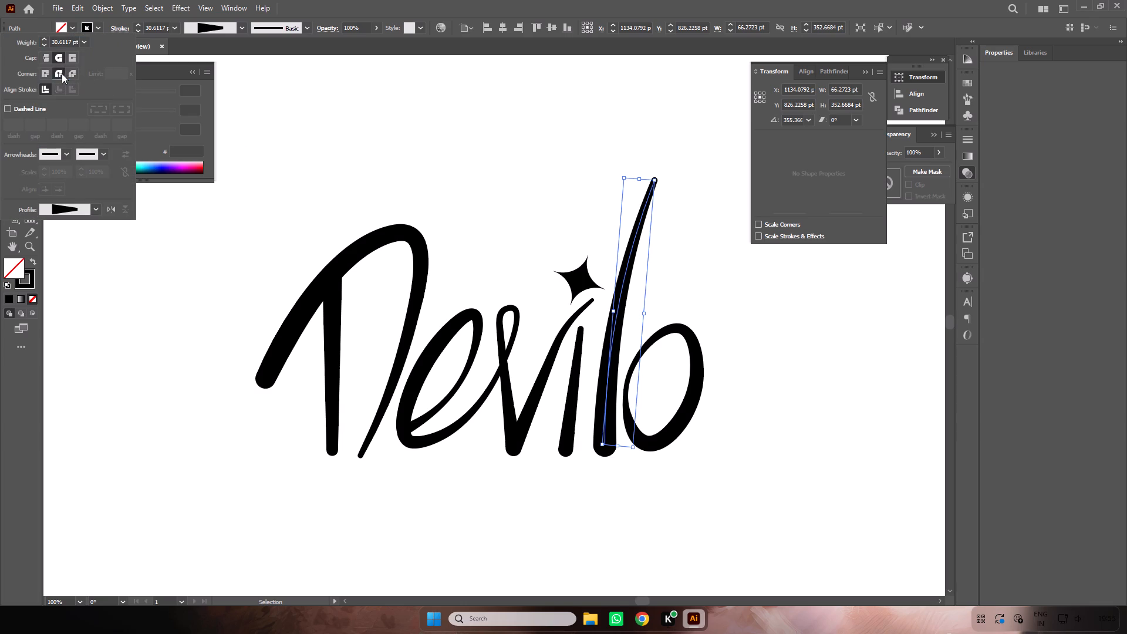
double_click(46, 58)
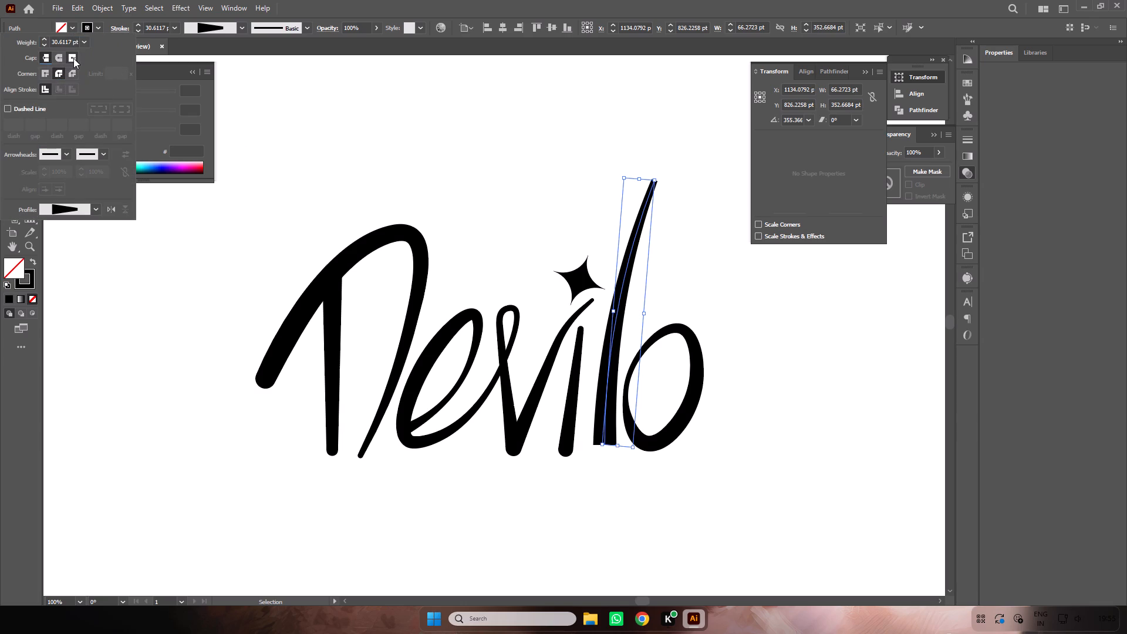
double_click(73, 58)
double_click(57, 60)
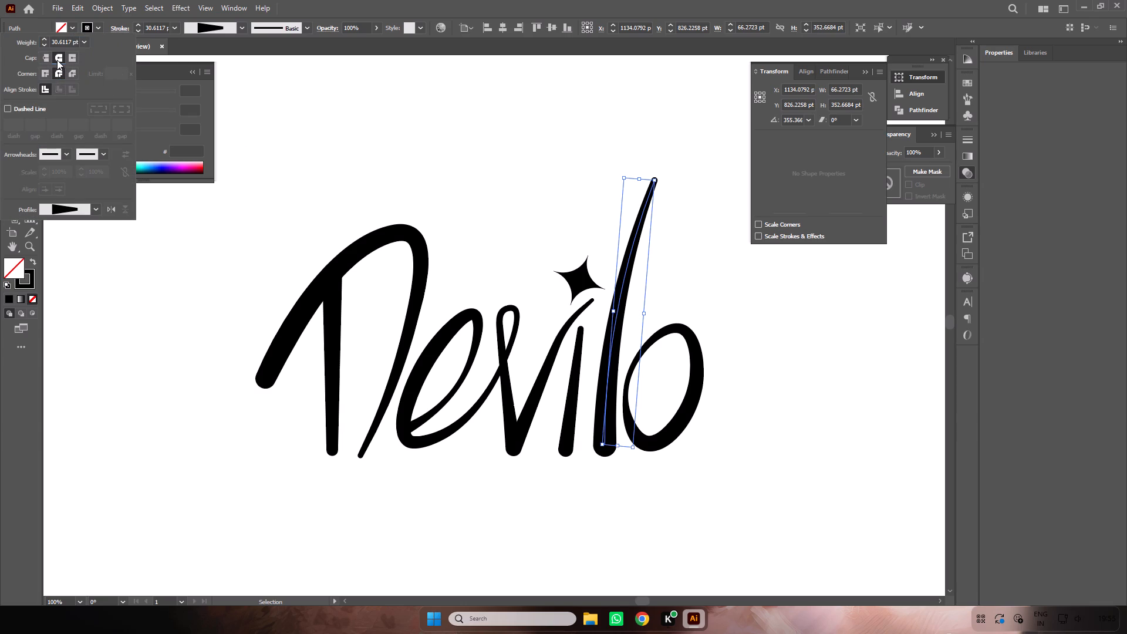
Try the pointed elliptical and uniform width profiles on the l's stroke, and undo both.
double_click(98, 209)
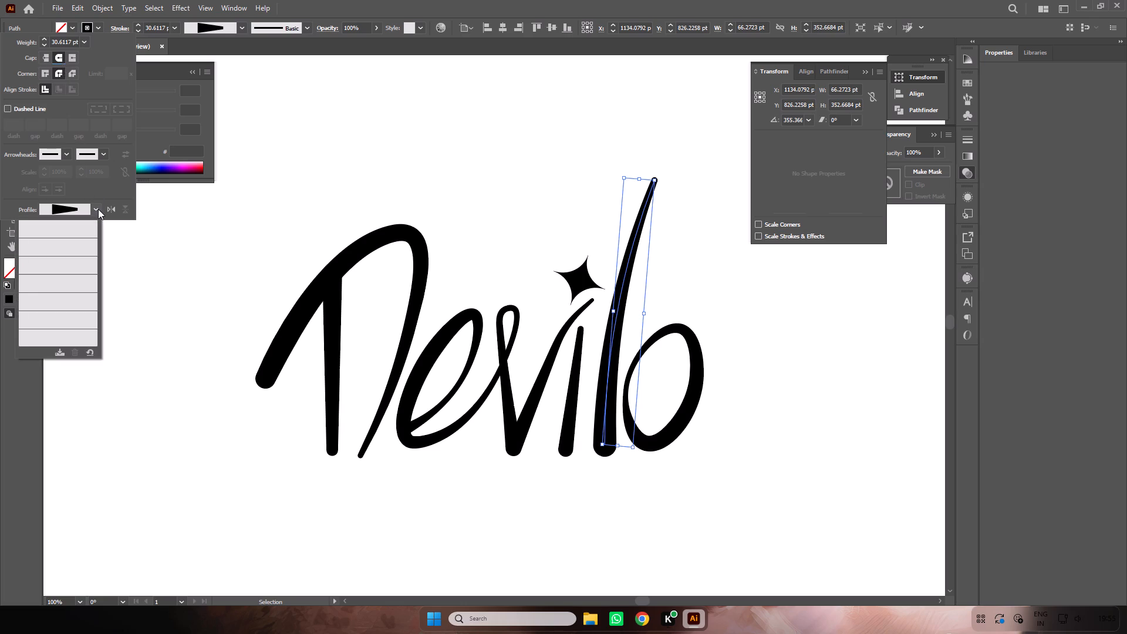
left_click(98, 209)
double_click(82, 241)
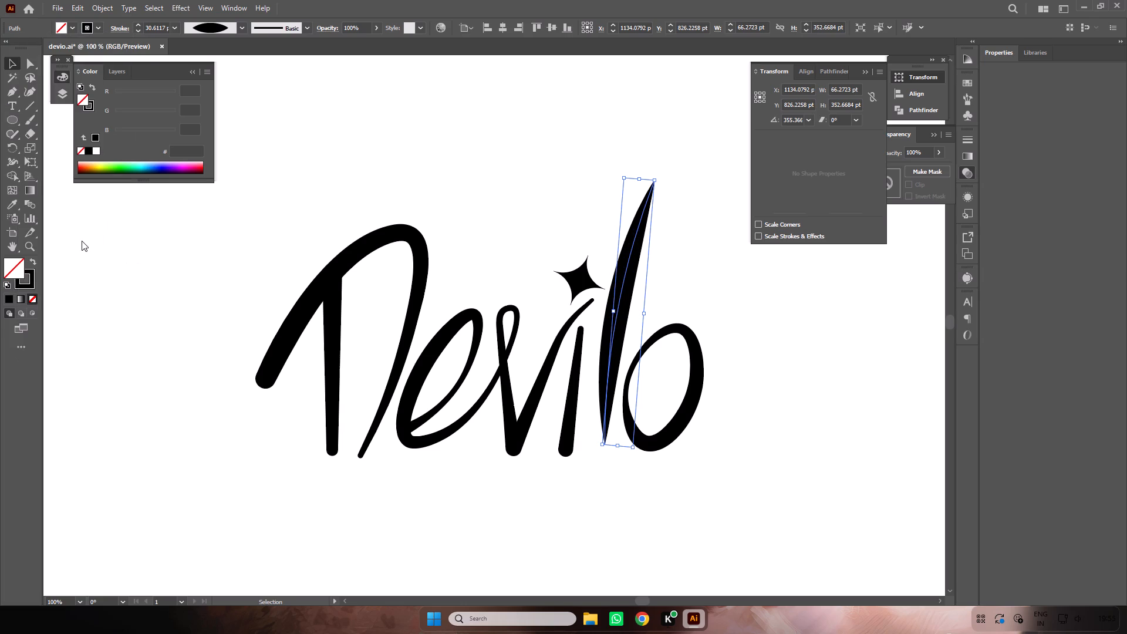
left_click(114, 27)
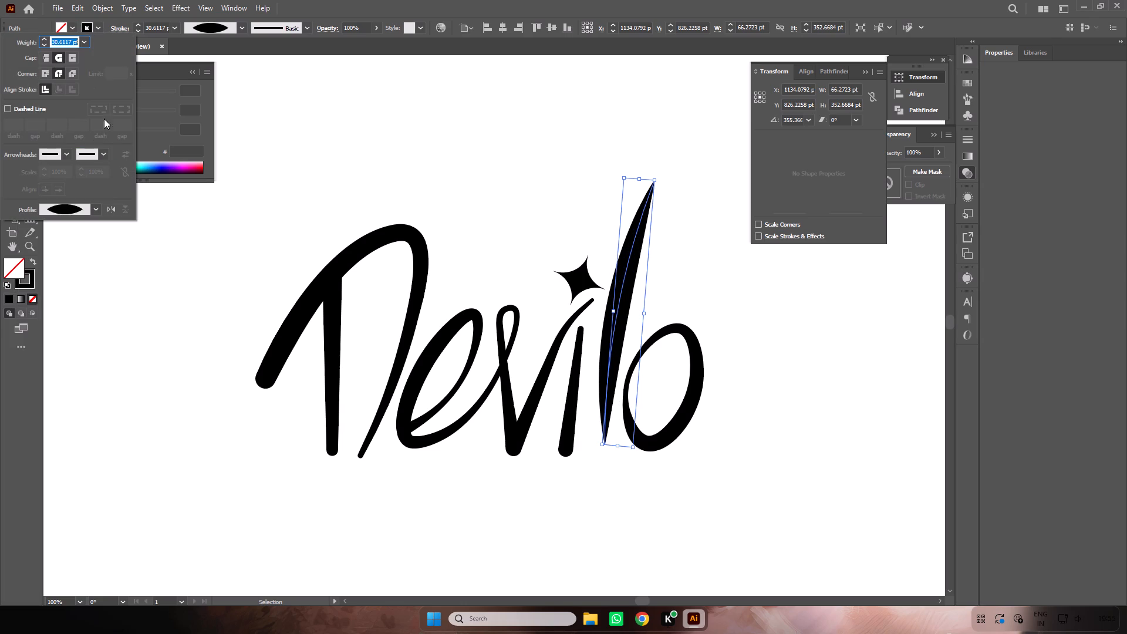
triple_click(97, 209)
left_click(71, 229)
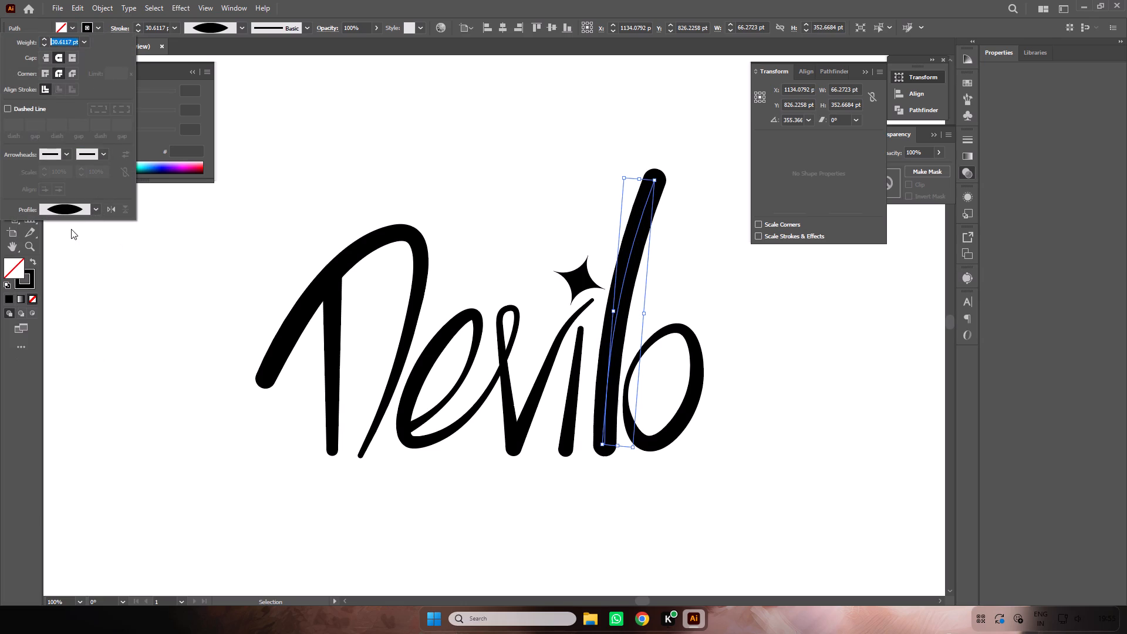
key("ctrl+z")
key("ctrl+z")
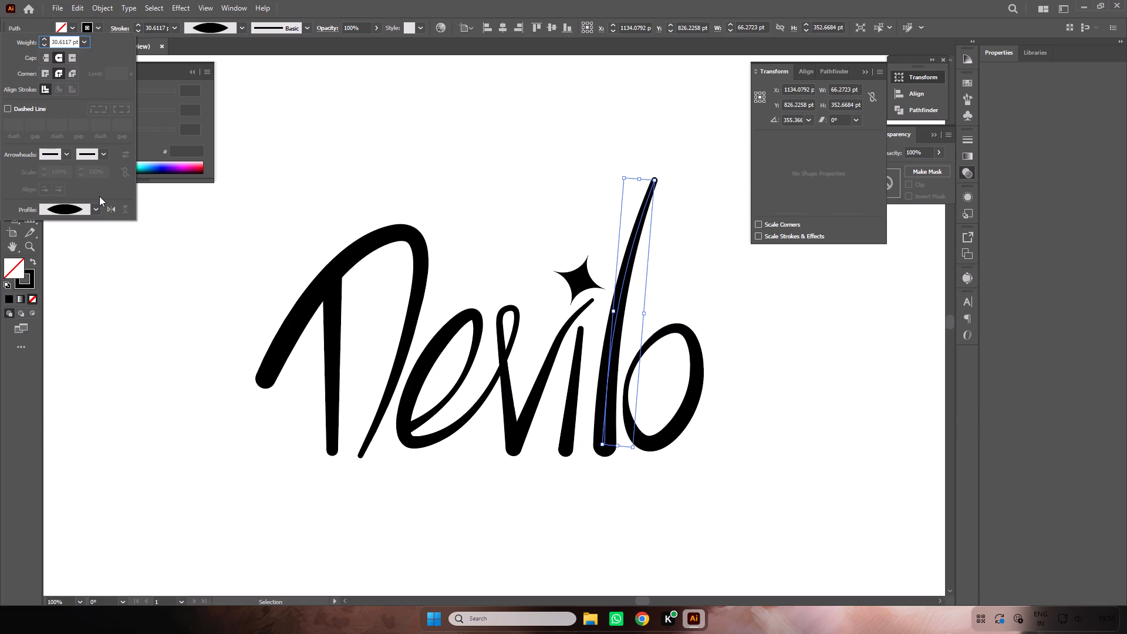
Flip the l's tapered width profile along the path so its thick end is at the top.
triple_click(107, 208)
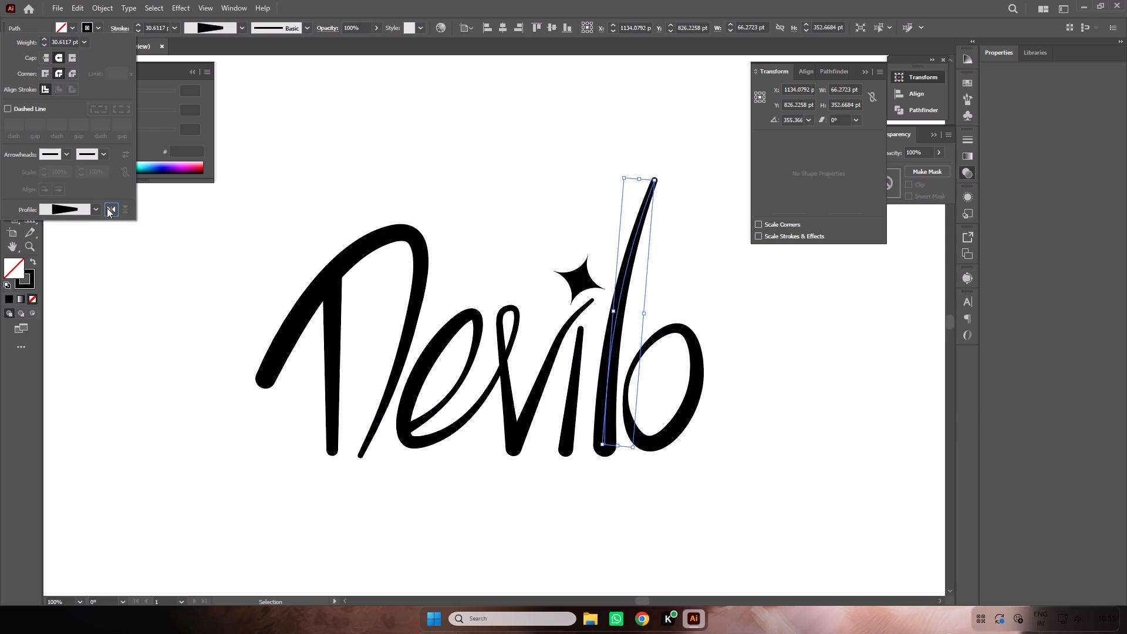
left_click(372, 141)
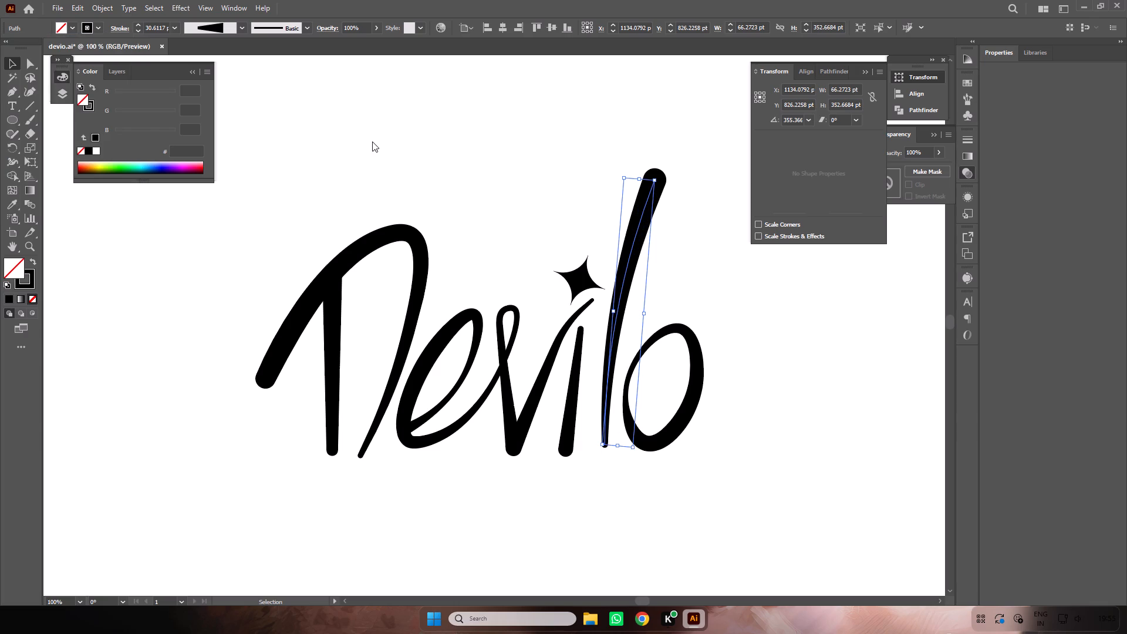
left_click(387, 142)
key("space")
key("space")
left_click_drag(428, 143, 424, 147)
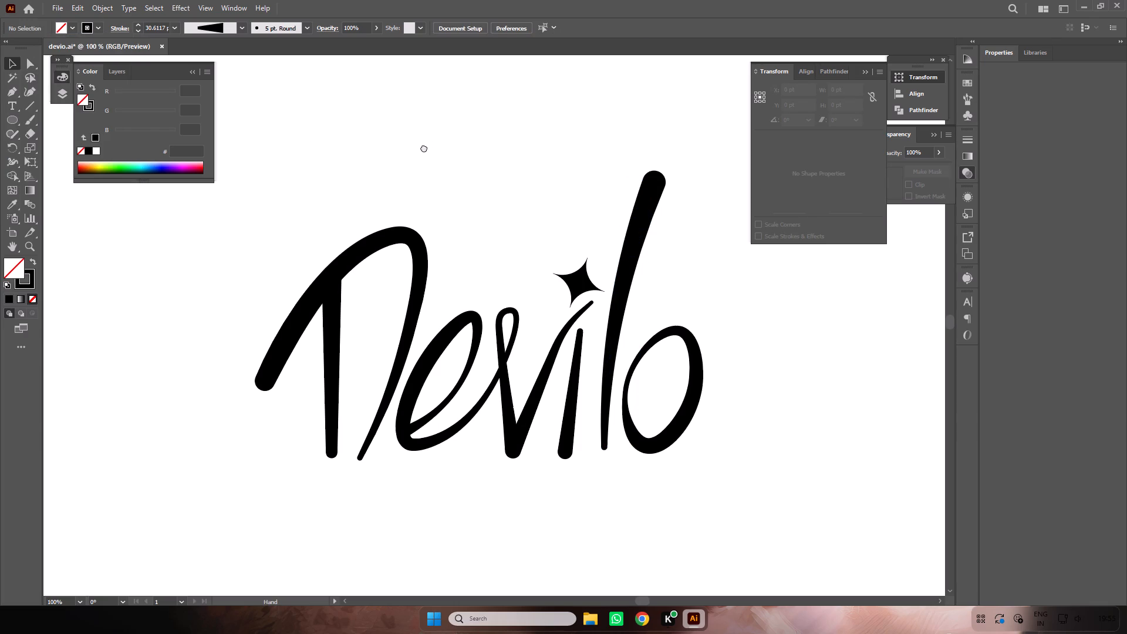
left_click_drag(424, 147, 410, 154)
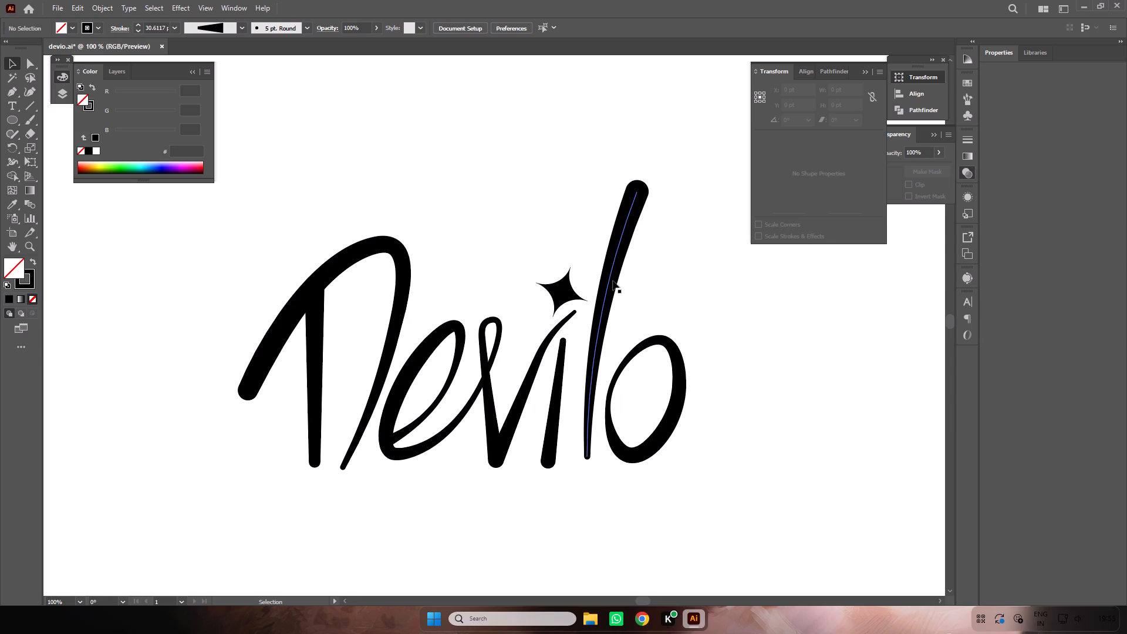
Tilt the l clockwise to about 352.3° and move it down and left onto the baseline beside the i.
left_click(613, 281)
left_click_drag(641, 190, 645, 191)
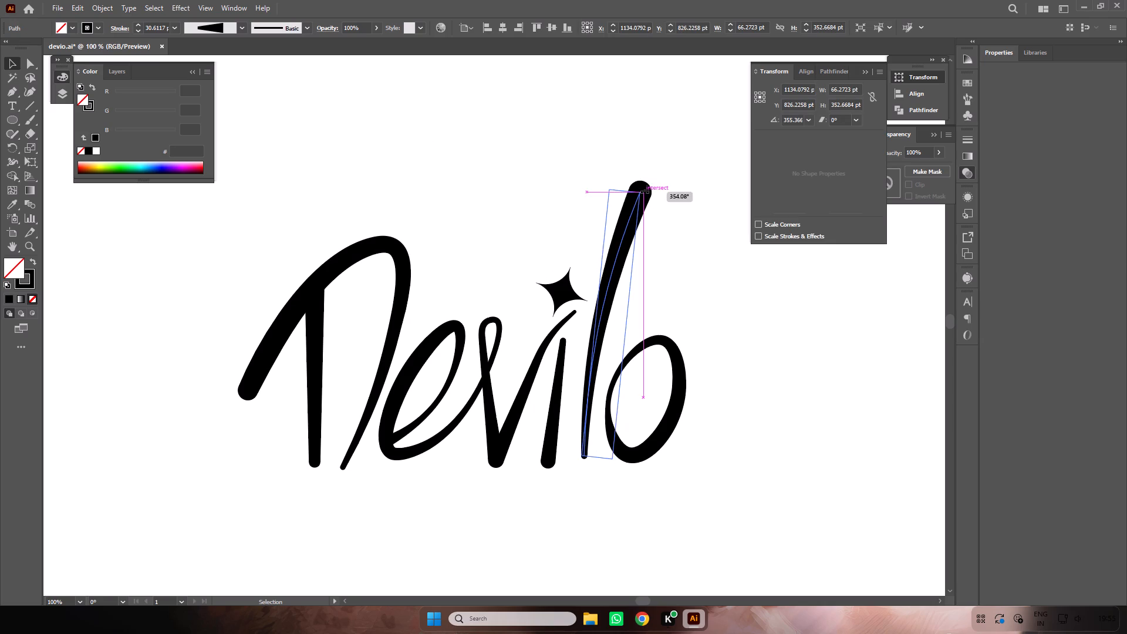
left_click_drag(645, 191, 649, 192)
left_click_drag(627, 235, 620, 241)
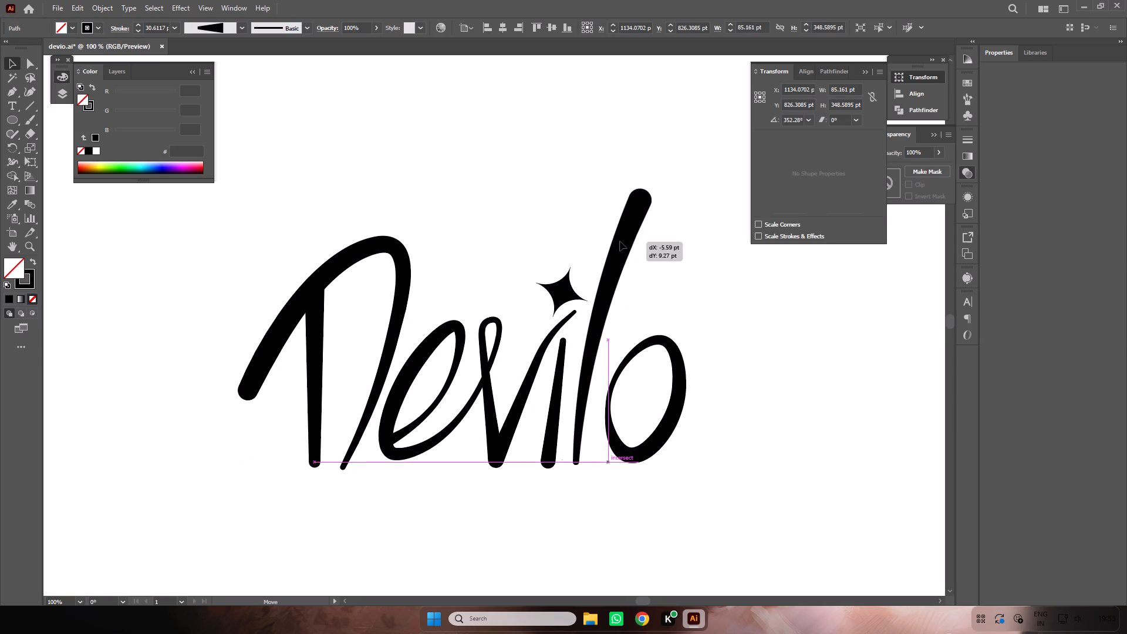
left_click_drag(620, 241, 620, 245)
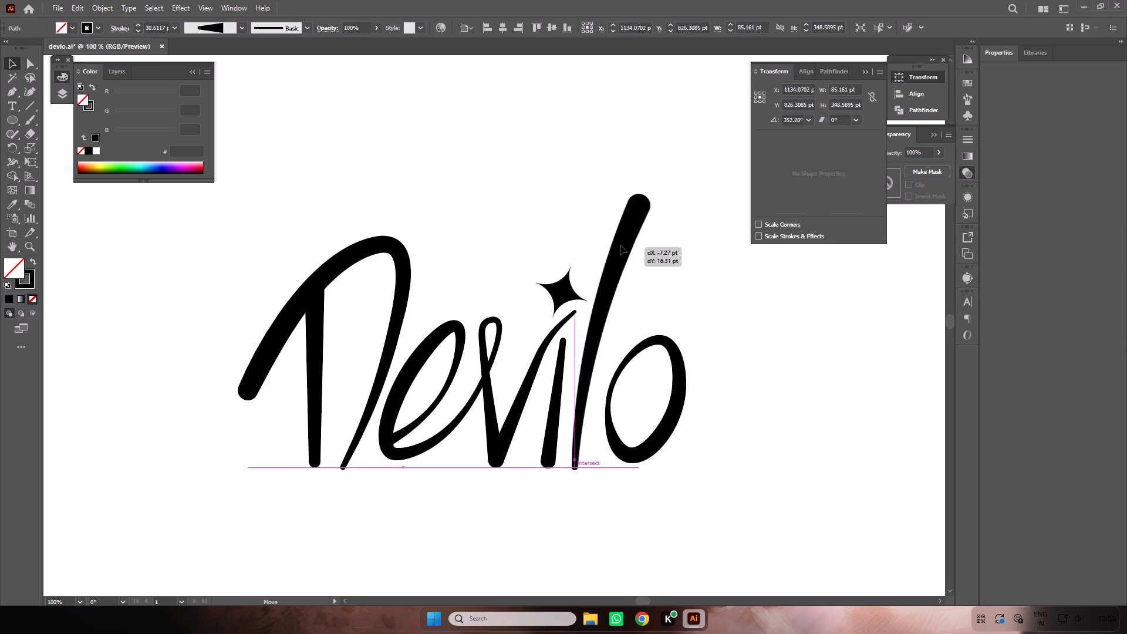
left_click_drag(620, 245, 620, 245)
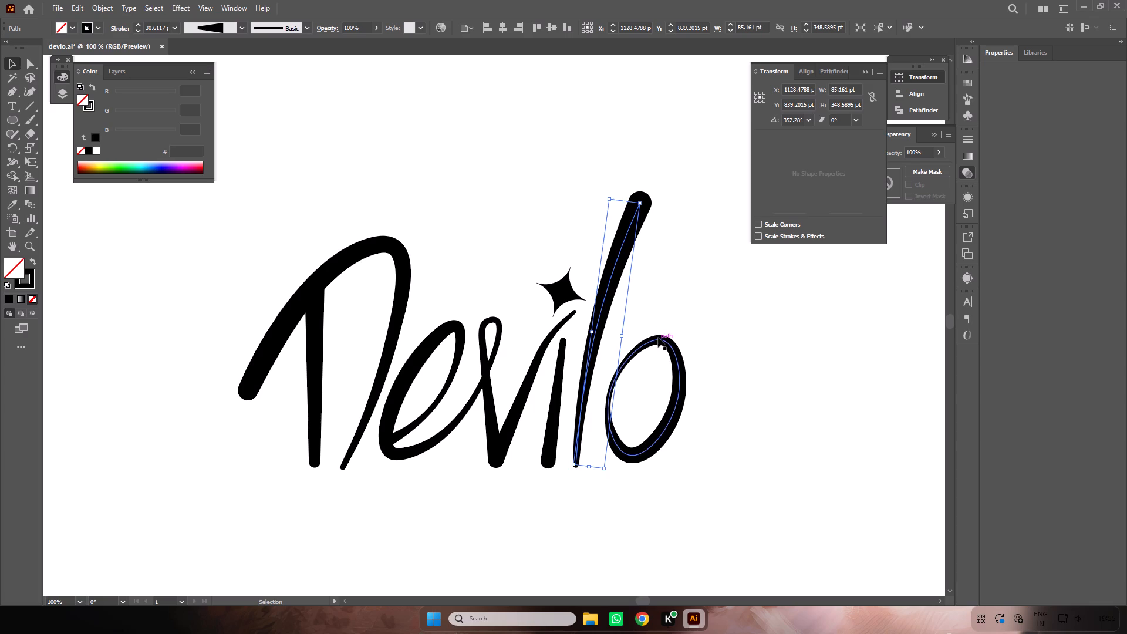
Move the final o slightly left, closer to the l.
left_click_drag(658, 338, 649, 340)
left_click(684, 295, "ctrl")
Isolate the o, enlarge it proportionally to about 142 by 230 pt, and exit isolation mode.
key("ctrl+space")
key("ctrl+space")
key("ctrl+space")
key("ctrl+space")
key("ctrl+space")
key("ctrl+space")
key("ctrl+space")
key("ctrl+space")
key("ctrl+space")
key("ctrl+space")
key("ctrl+space")
key("ctrl+space")
key("ctrl+space")
key("ctrl+space")
key("ctrl+space")
key("ctrl+space")
key("ctrl+space")
key("ctrl+space")
left_click_drag(684, 295, 664, 257)
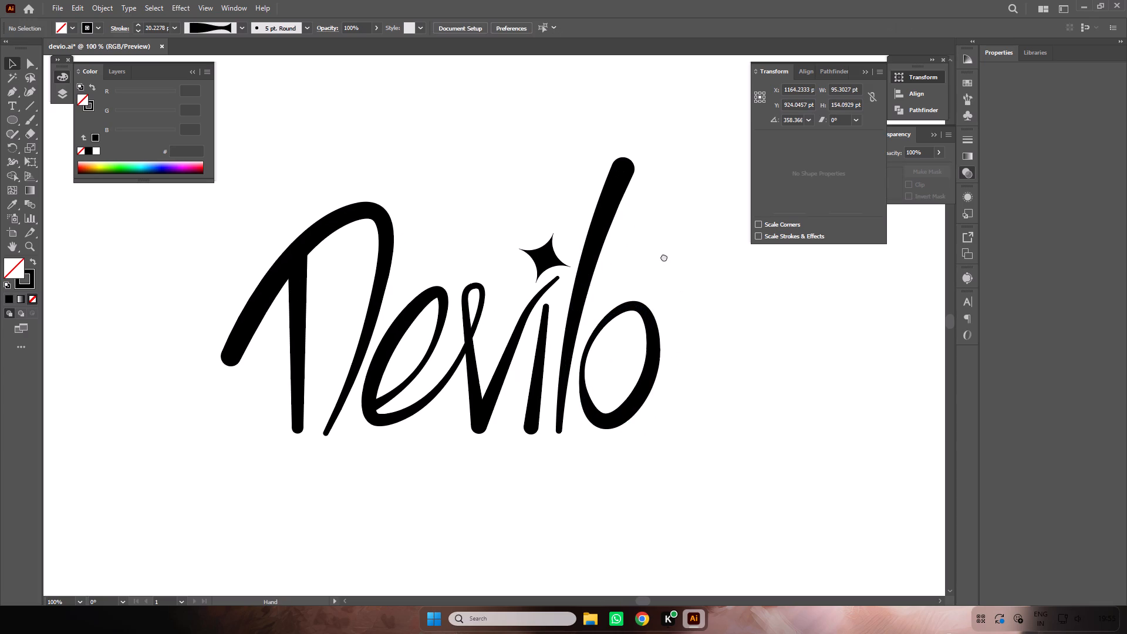
left_click_drag(664, 257, 623, 271)
double_click(601, 331)
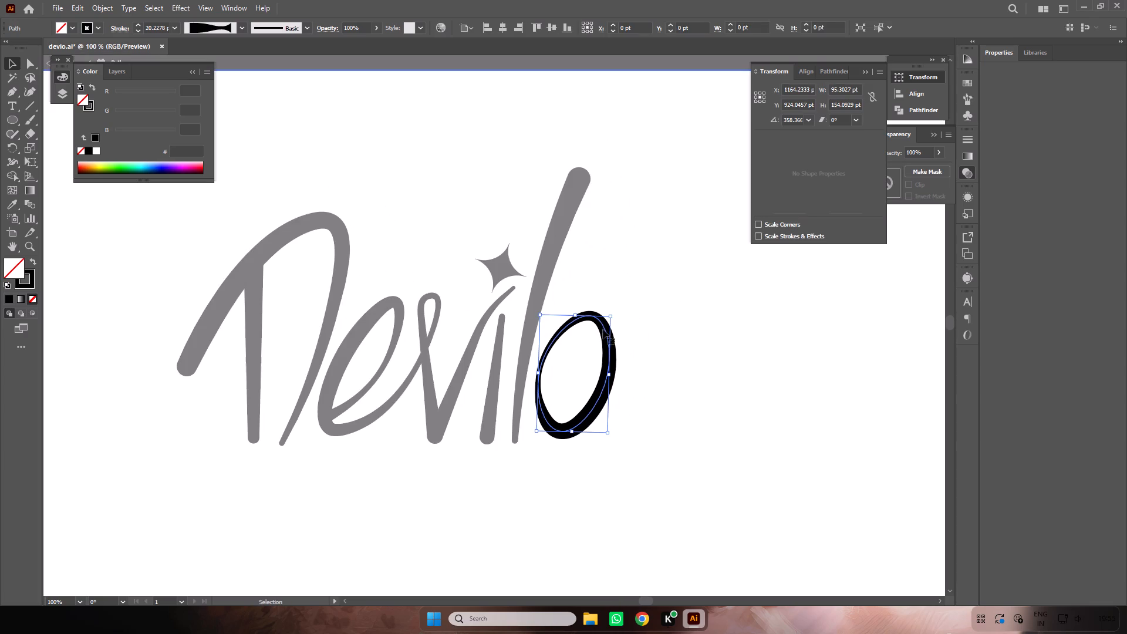
left_click_drag(609, 317, 687, 262)
right_click(687, 262)
left_click(713, 321)
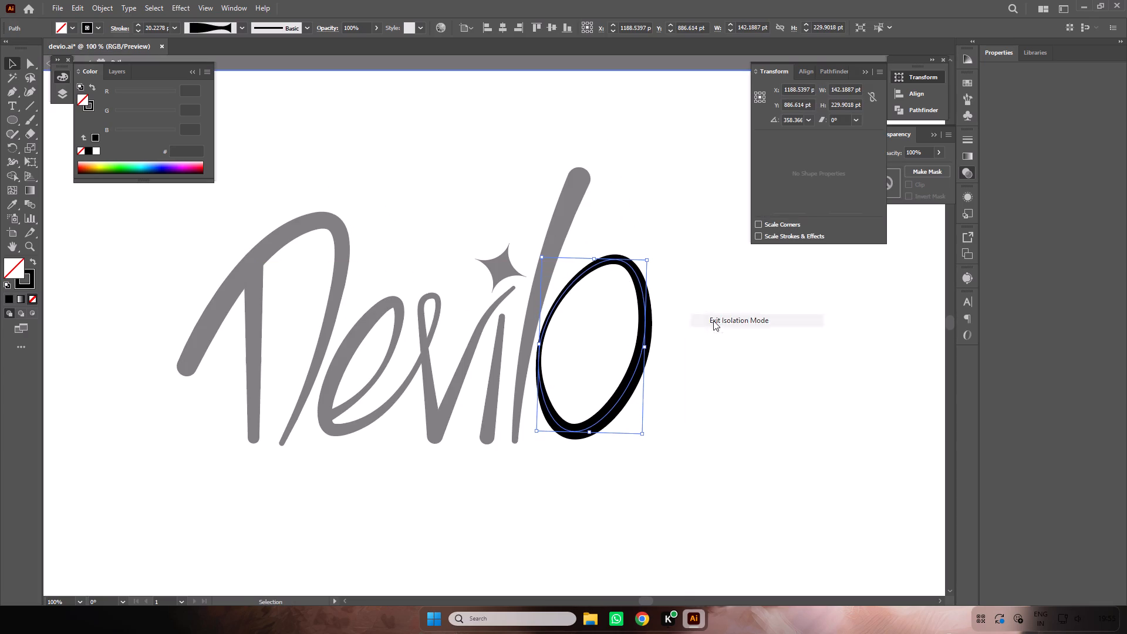
left_click(706, 319, "ctrl")
Fine-tune the o's proportional size, trying about 146 by 236 pt and settling on about 136 by 220 pt.
key("space")
left_click_drag(651, 192, 665, 200)
left_click(645, 272)
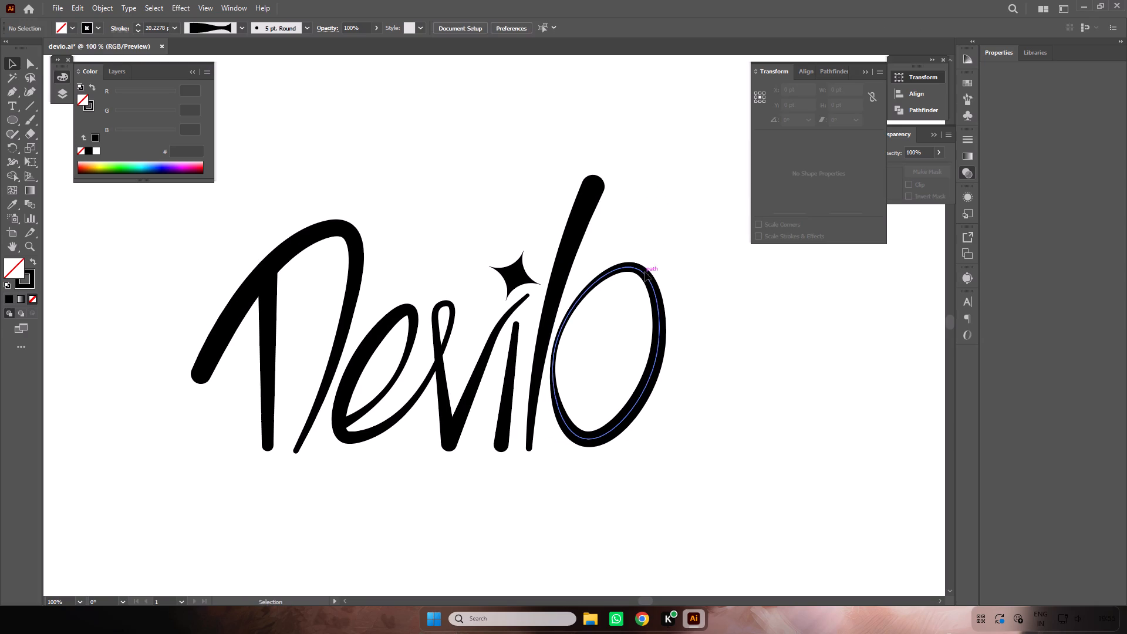
left_click_drag(660, 264, 668, 264)
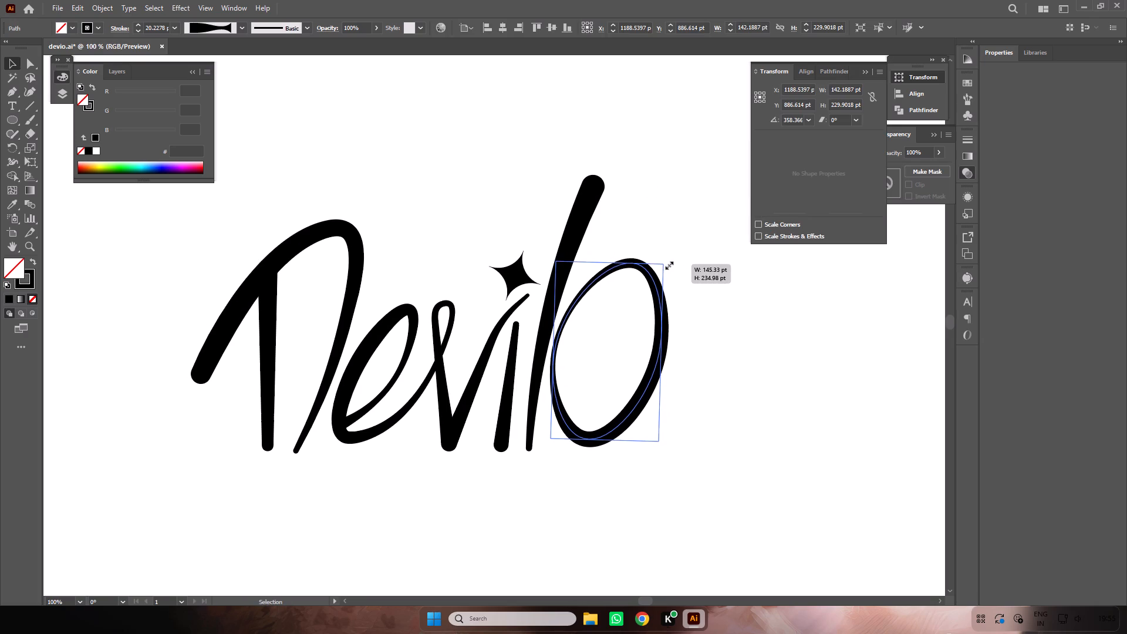
left_click_drag(668, 264, 677, 264)
left_click(684, 231, "ctrl")
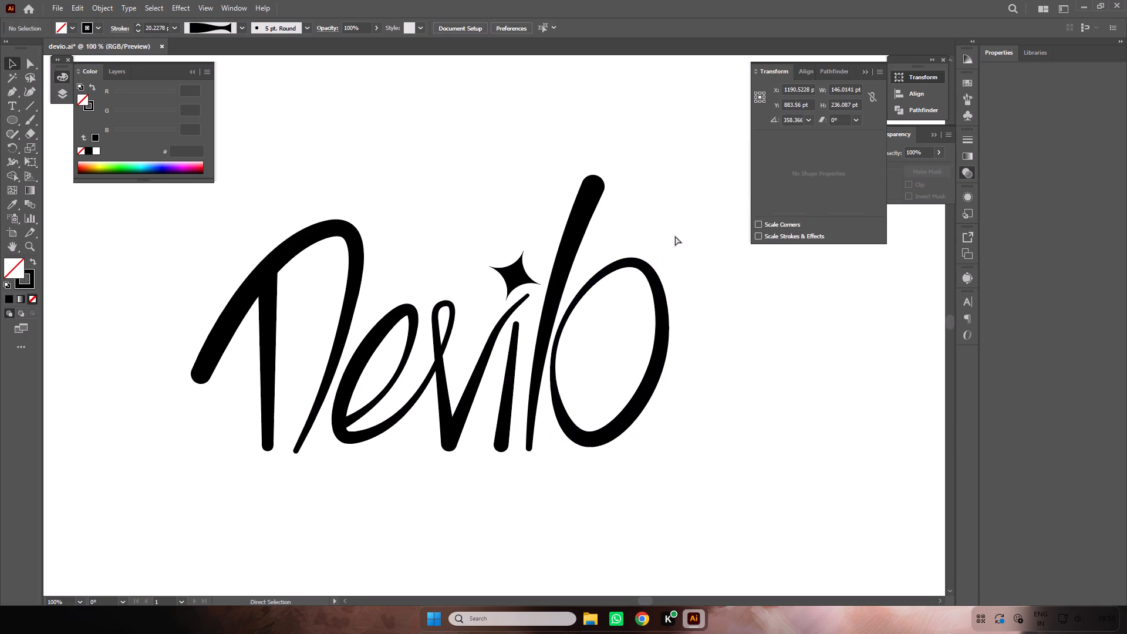
key("space")
left_click_drag(661, 243, 684, 233)
left_click(673, 261)
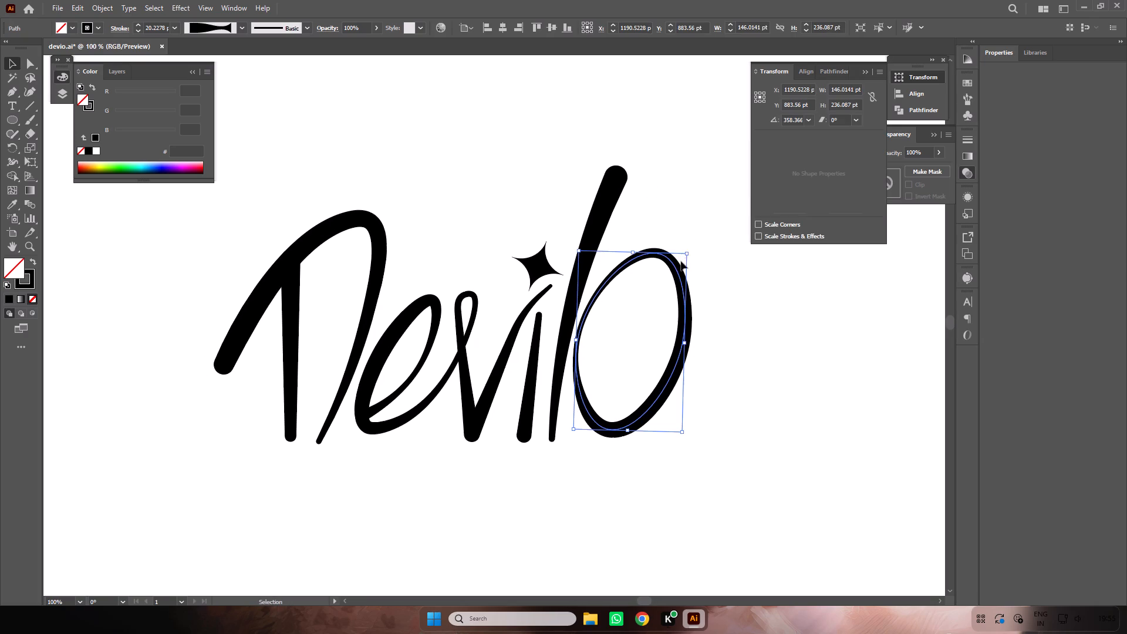
left_click_drag(690, 254, 680, 266, "shift")
left_click(693, 231, "ctrl")
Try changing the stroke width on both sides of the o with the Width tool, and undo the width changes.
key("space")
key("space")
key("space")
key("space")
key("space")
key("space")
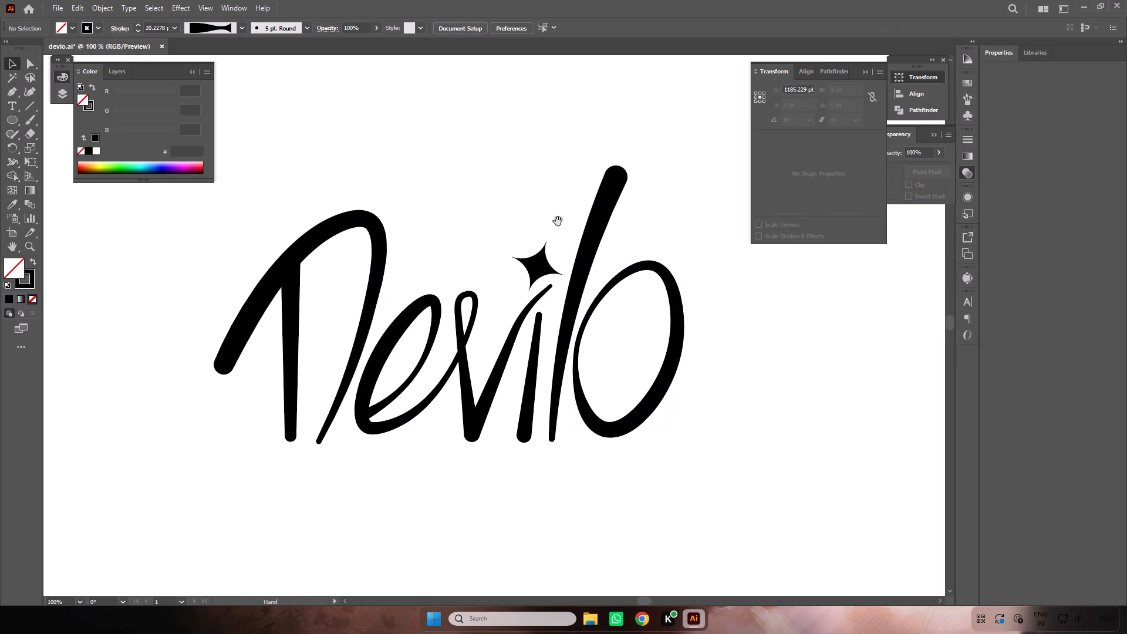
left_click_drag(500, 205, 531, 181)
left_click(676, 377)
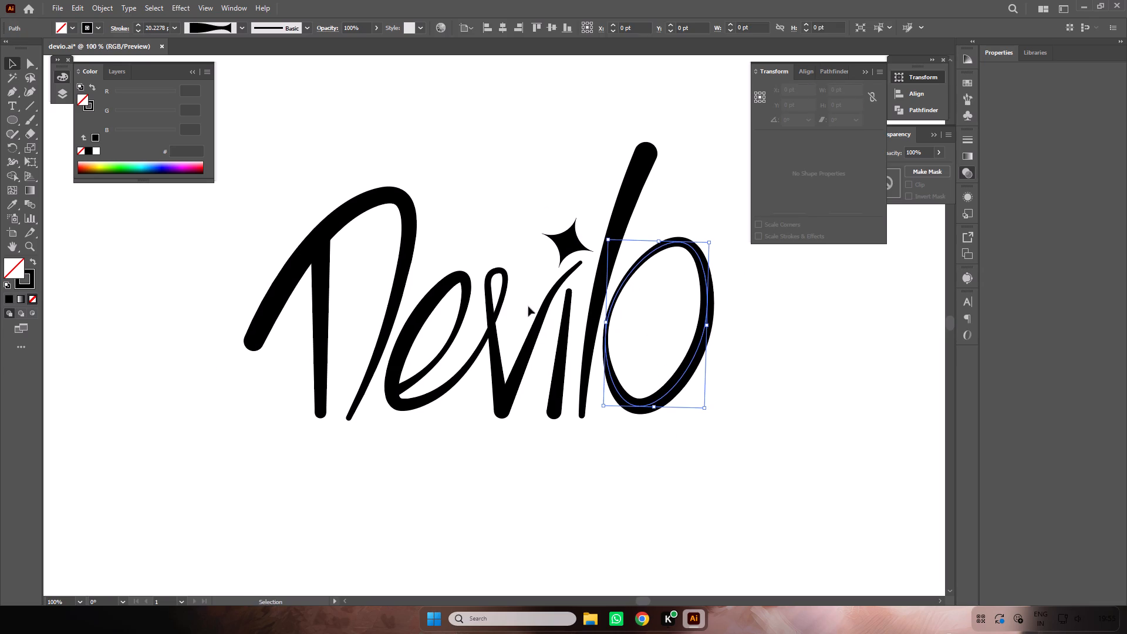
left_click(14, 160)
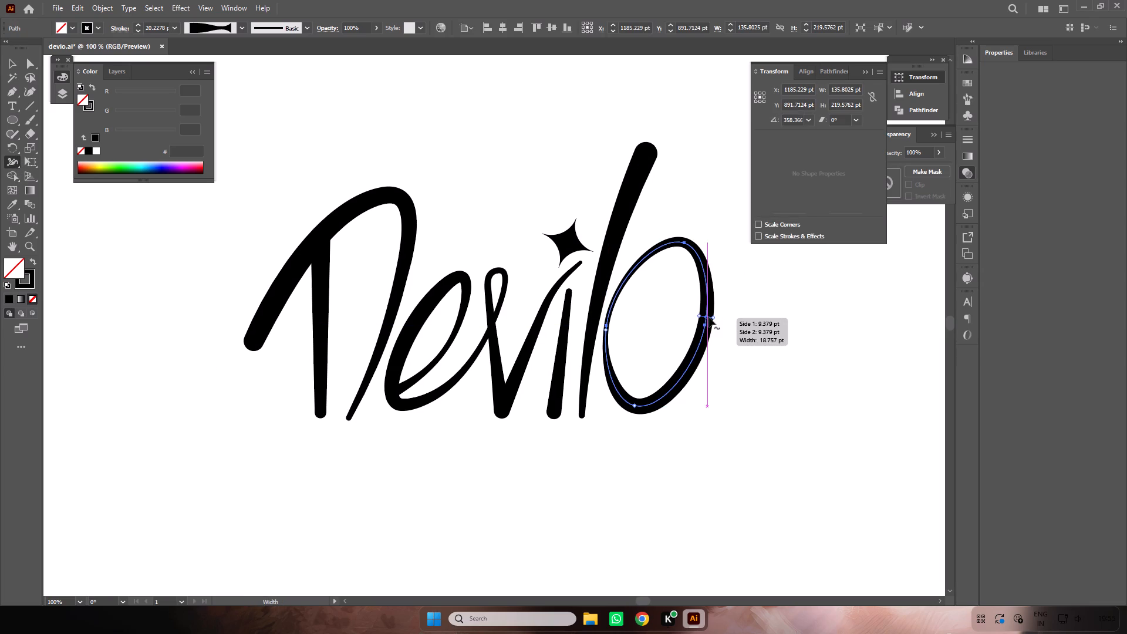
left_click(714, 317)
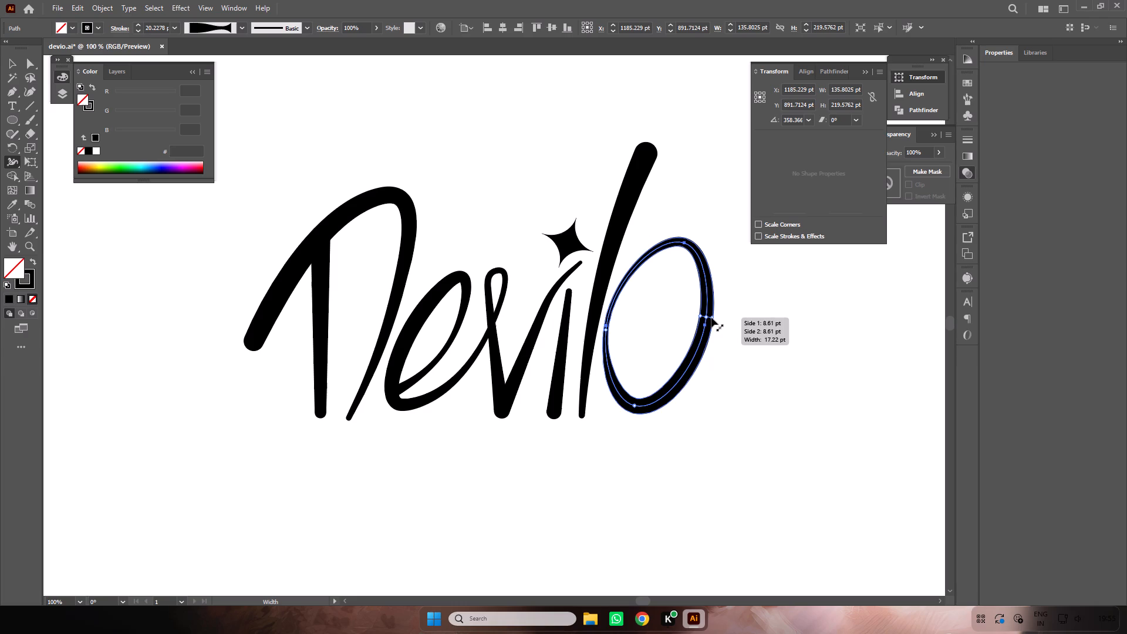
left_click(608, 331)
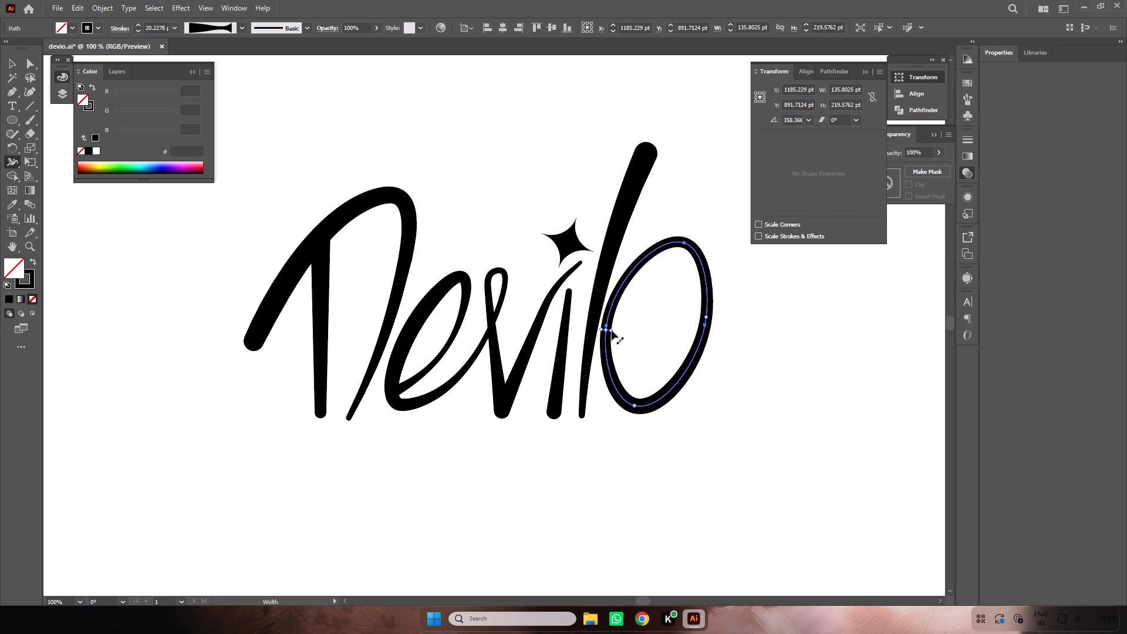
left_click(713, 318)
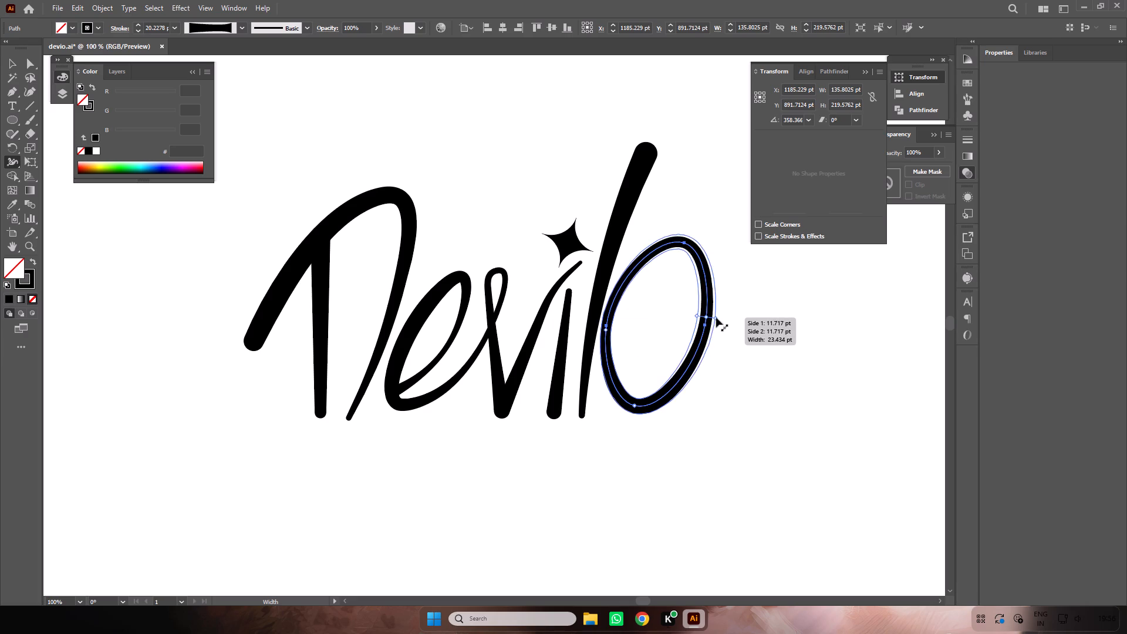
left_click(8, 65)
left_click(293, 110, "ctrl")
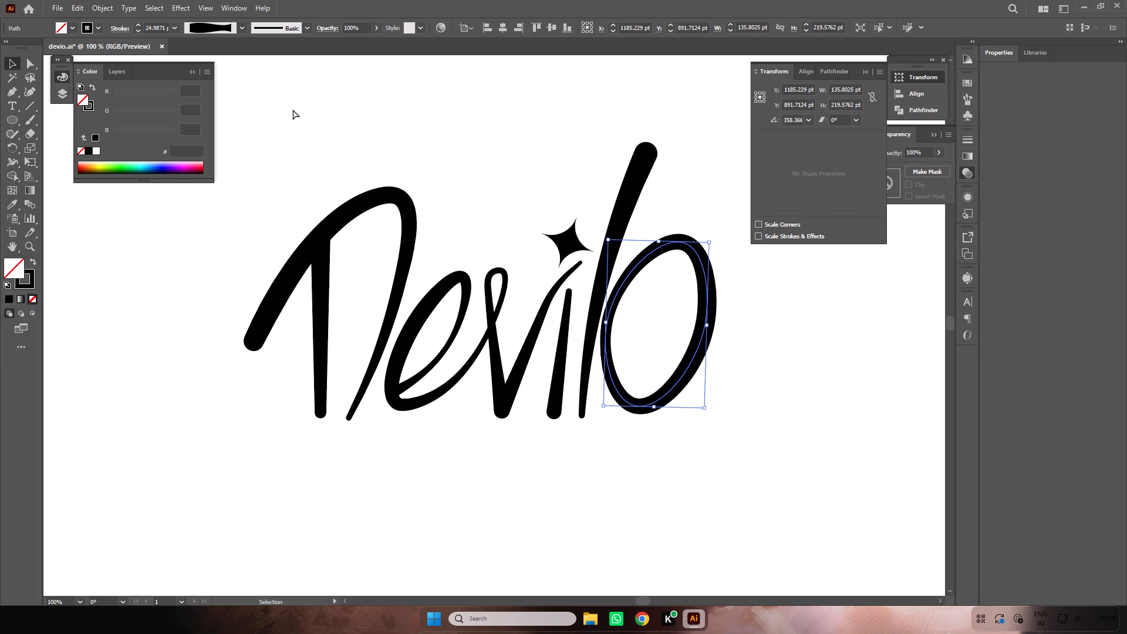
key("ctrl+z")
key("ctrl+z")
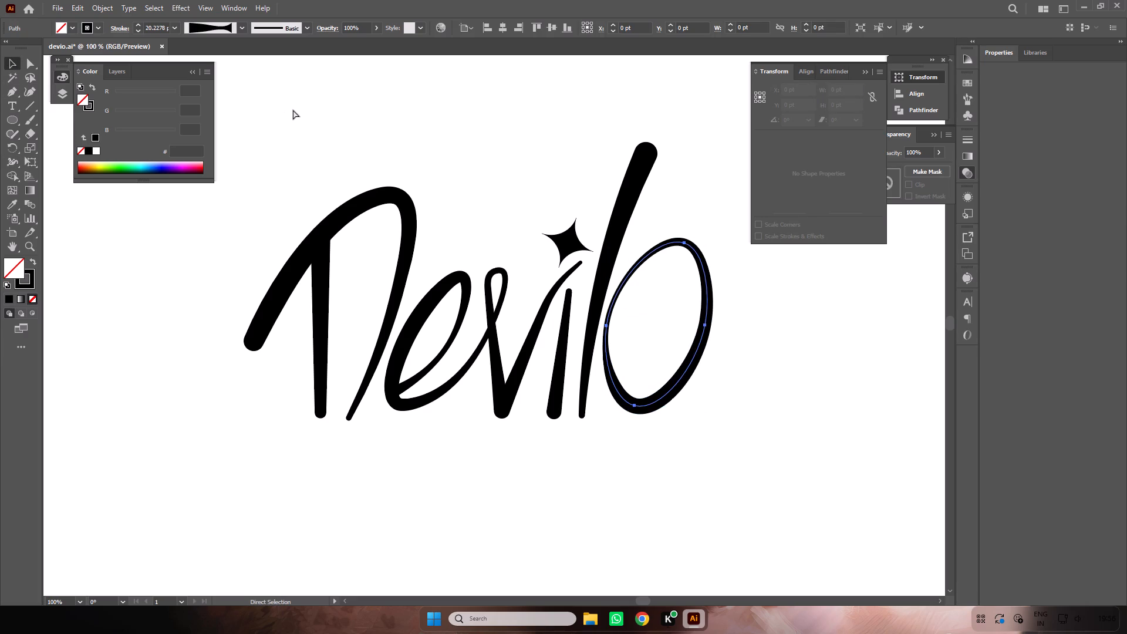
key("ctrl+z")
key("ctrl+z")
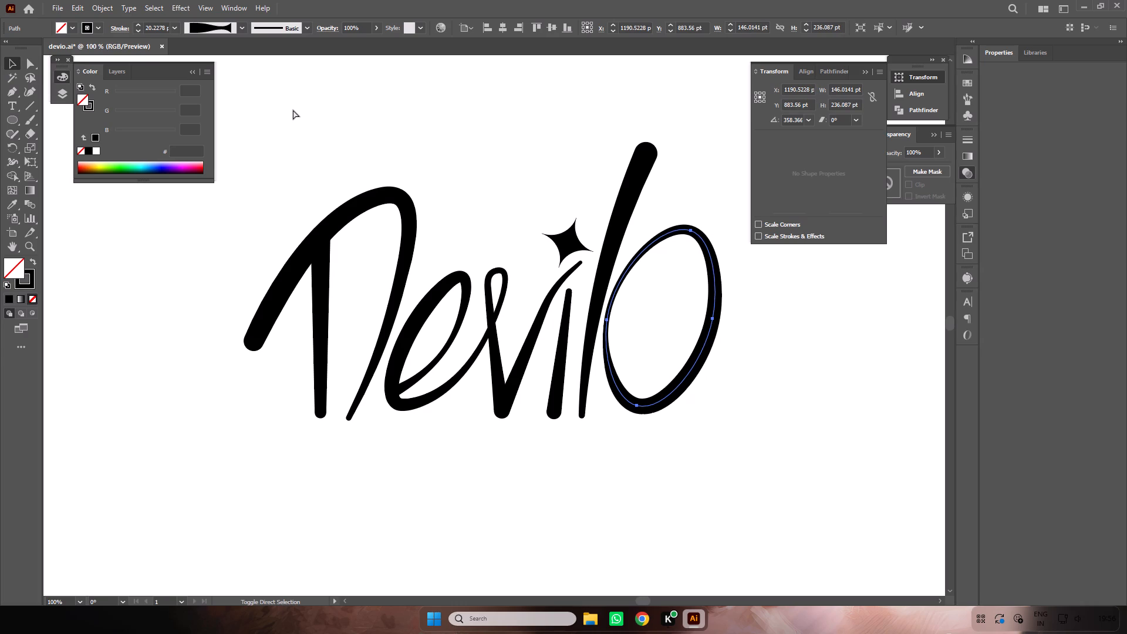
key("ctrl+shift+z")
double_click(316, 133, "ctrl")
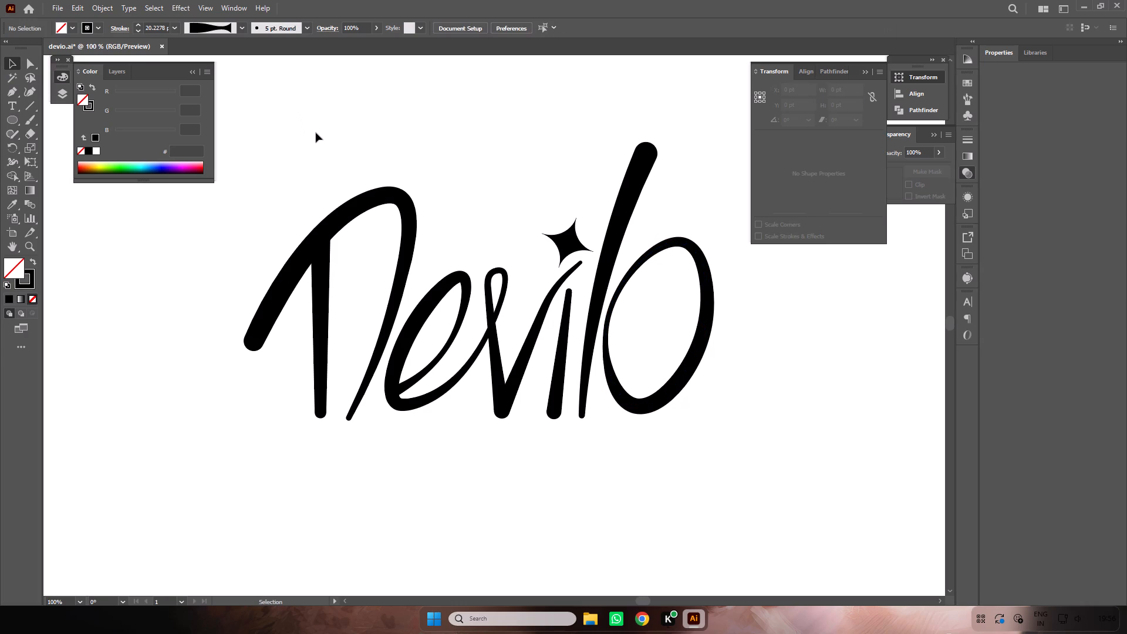
Scale the star over the i proportionally about its centre to about 69 by 67 pt.
key("space")
key("space")
key("space")
left_click_drag(399, 137, 403, 180)
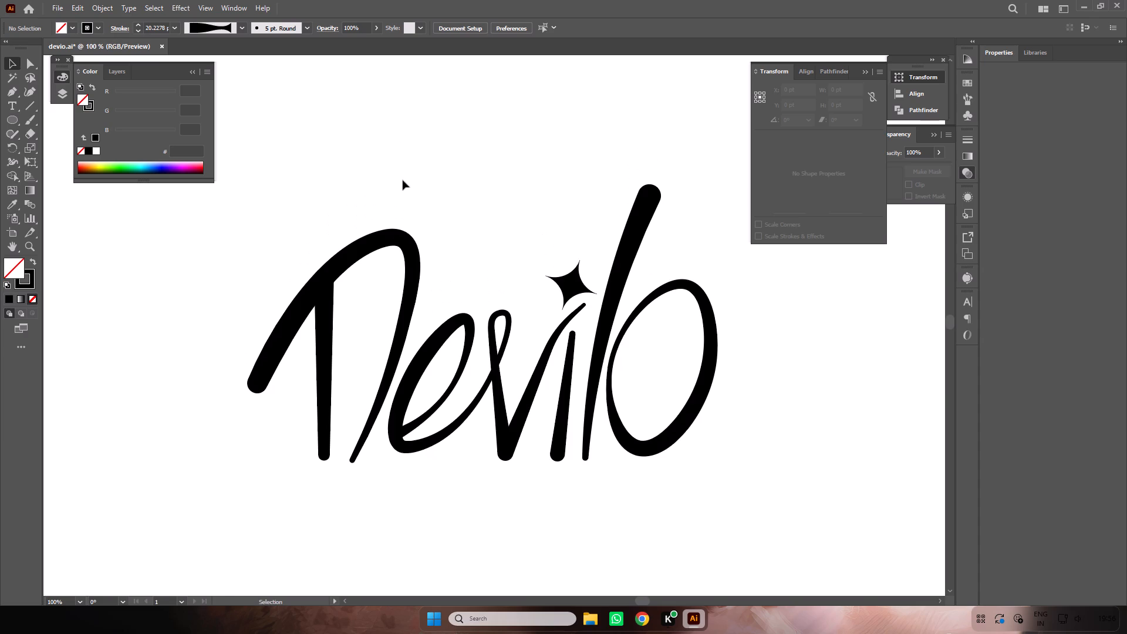
key("ctrl+equal")
key("ctrl+equal")
key("ctrl+equal")
key("space")
key("space")
key("space")
key("space")
key("space")
key("space")
key("space")
left_click_drag(424, 181, 229, 248)
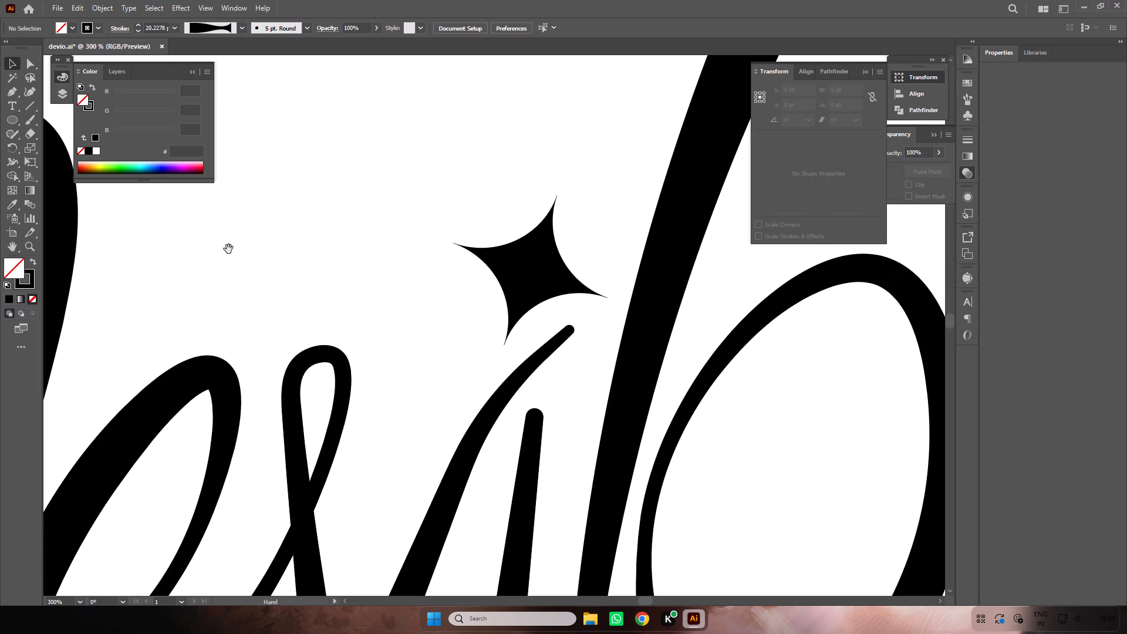
key("v")
left_click(514, 278)
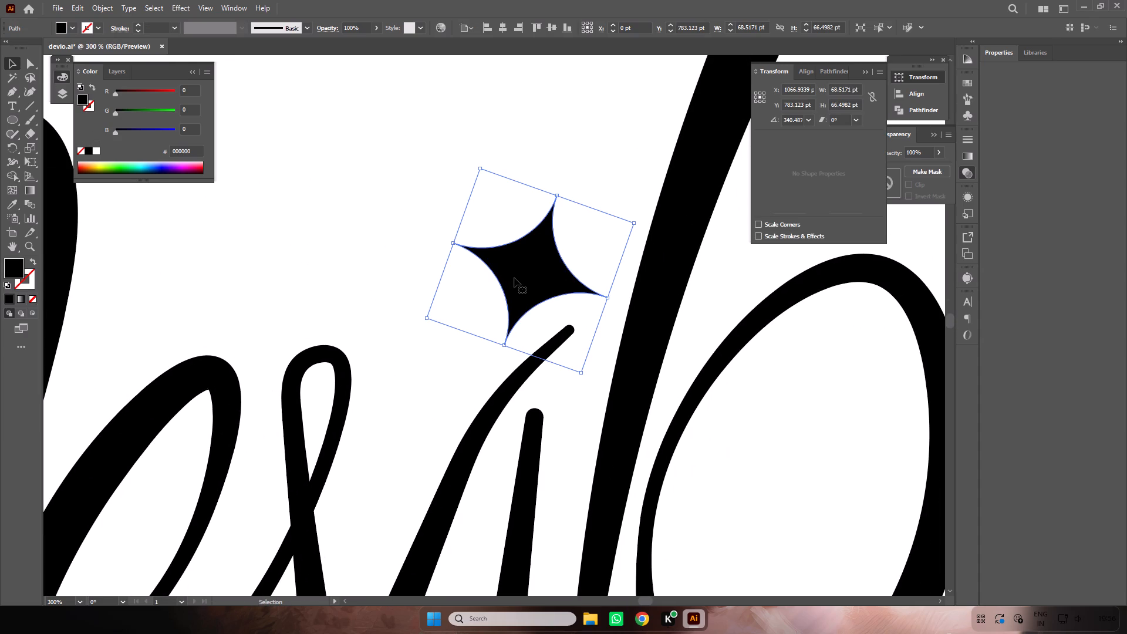
left_click_drag(637, 220, 701, 204, "alt+shift")
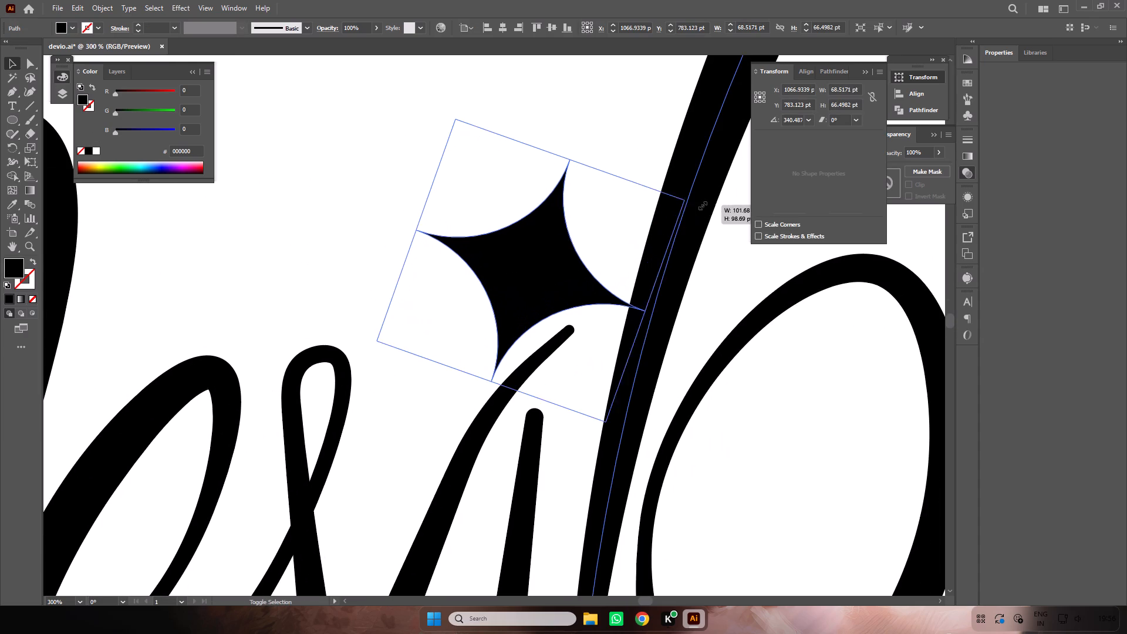
left_click_drag(701, 204, 670, 234, "alt+shift")
Draw a black circle about 63 pt in diameter centred on the star with the Ellipse tool.
left_click(14, 120)
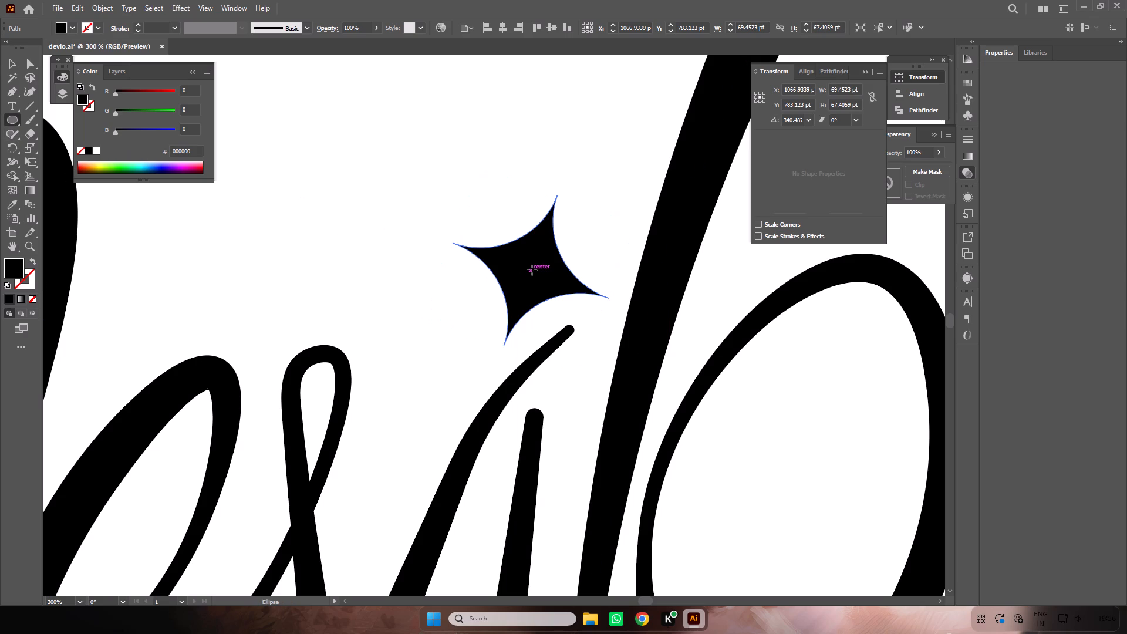
left_click_drag(529, 269, 599, 321)
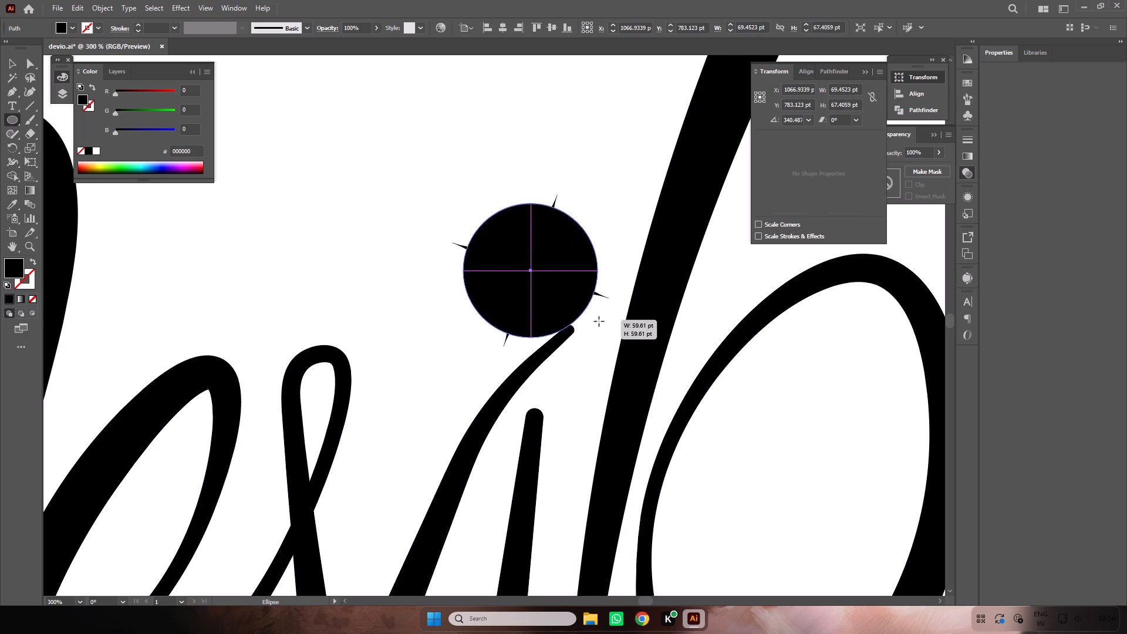
left_click_drag(599, 321, 602, 325)
Select the star and circle, and cut off the four star tips outside the circle with Shape Builder.
key("v")
left_click_drag(435, 188, 510, 276)
left_click(17, 173)
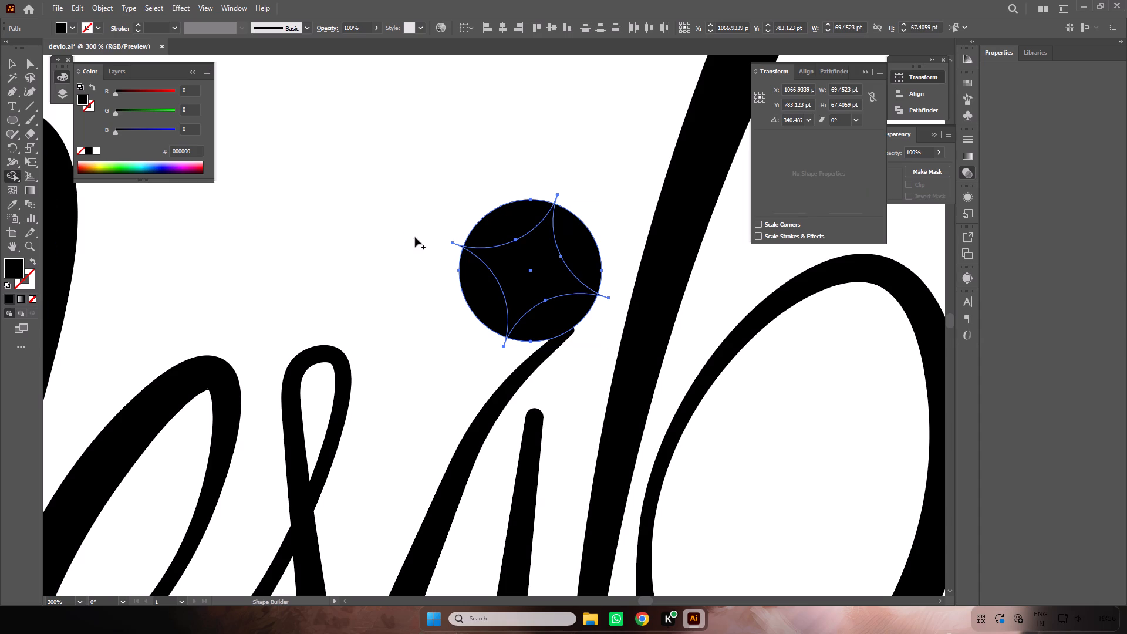
double_click(461, 244, "alt")
left_click(461, 245, "alt")
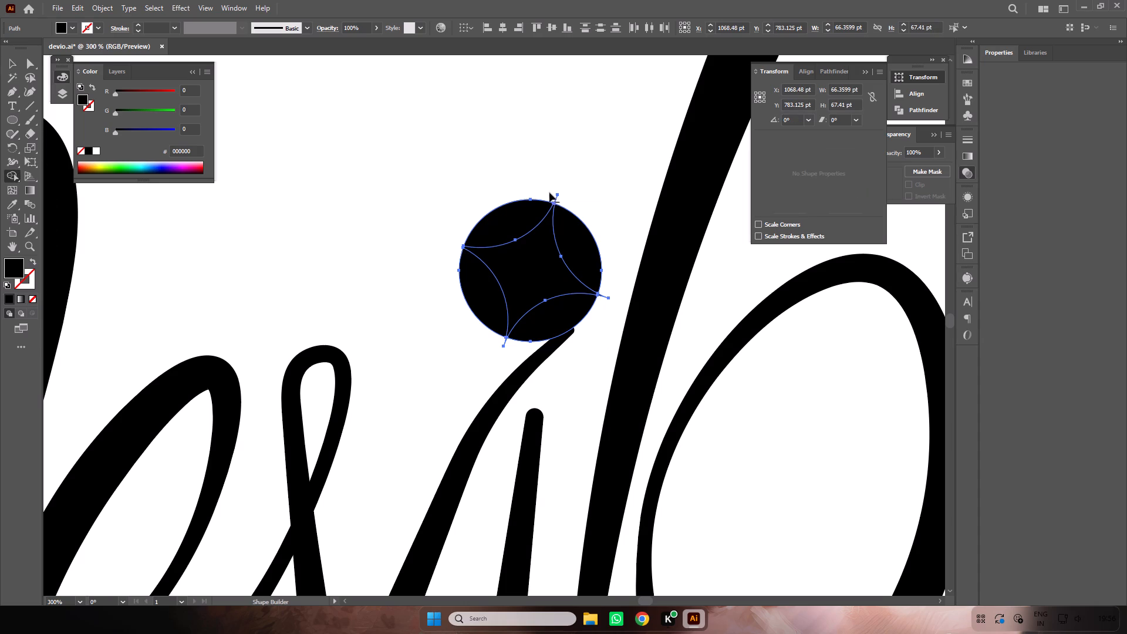
left_click_drag(550, 193, 560, 200, "alt")
left_click(561, 200, "alt")
left_click(601, 292, "alt")
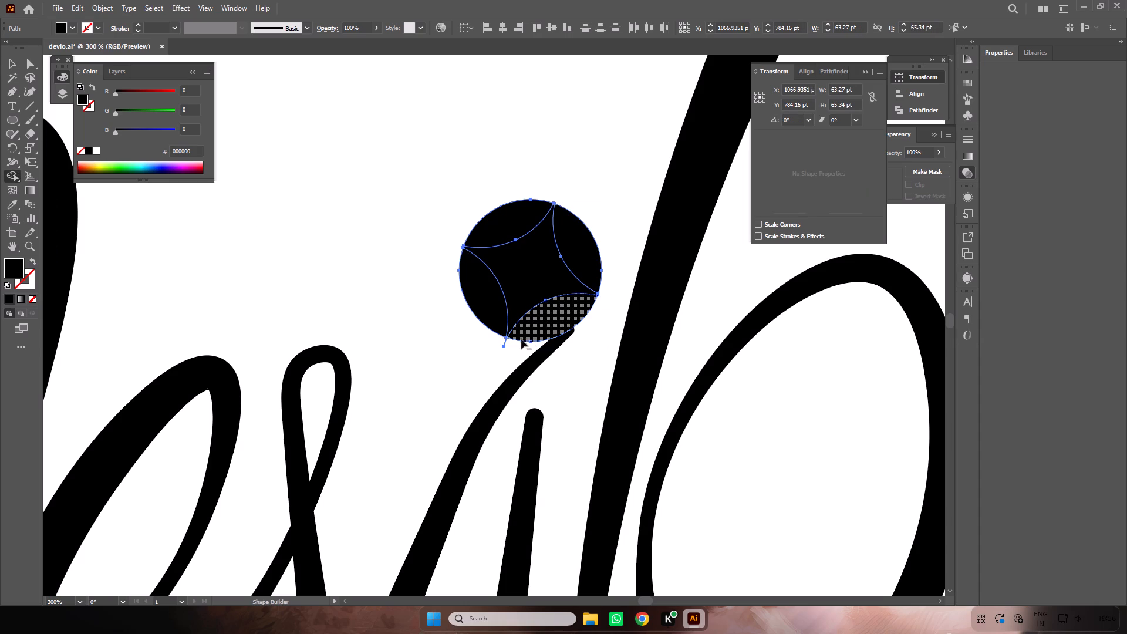
left_click_drag(508, 343, 500, 343, "alt")
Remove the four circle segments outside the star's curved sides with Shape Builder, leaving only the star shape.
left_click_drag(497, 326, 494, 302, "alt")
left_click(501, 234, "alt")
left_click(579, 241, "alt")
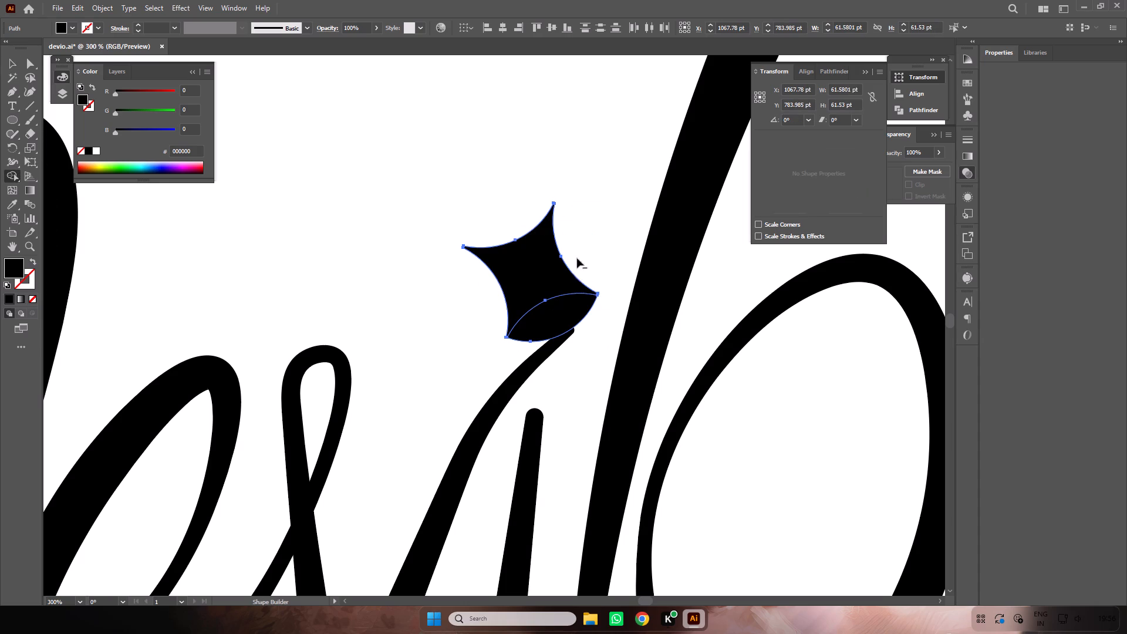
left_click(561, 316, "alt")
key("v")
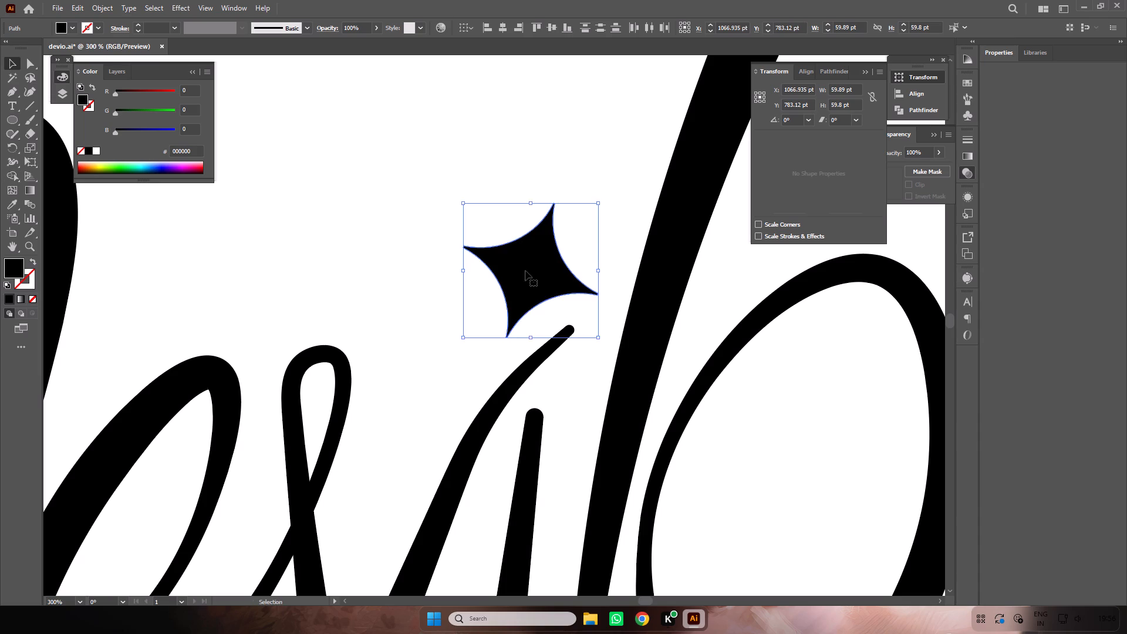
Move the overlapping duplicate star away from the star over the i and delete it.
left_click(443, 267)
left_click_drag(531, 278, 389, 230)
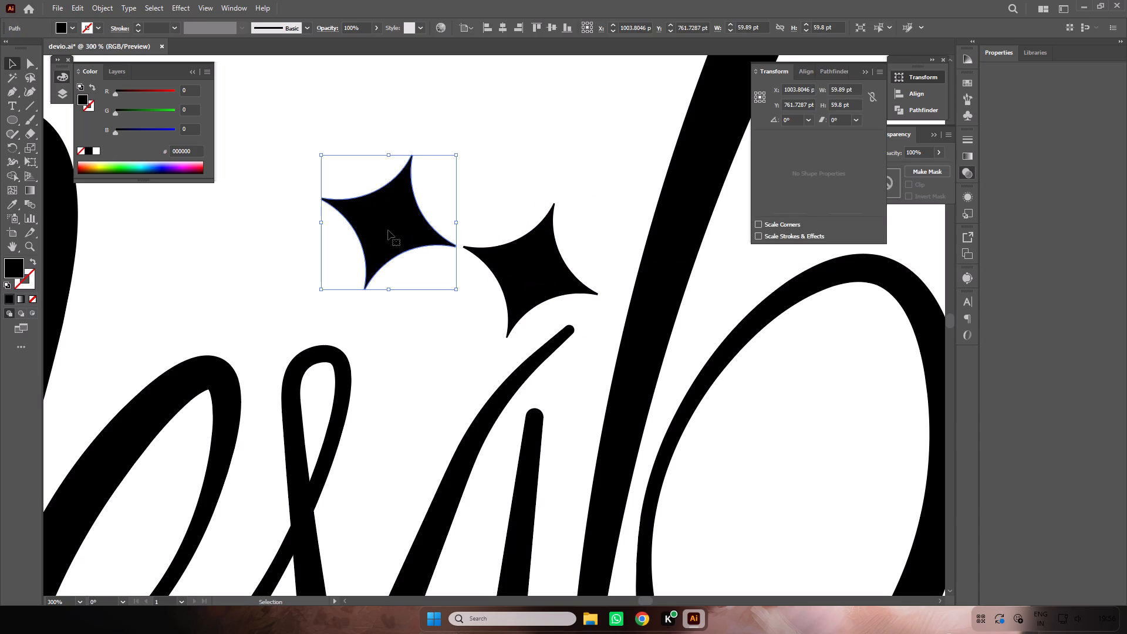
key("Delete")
Examine the star's cut tips up close, undoing and redoing the deletion of the duplicate star.
key("ctrl+equal")
key("ctrl+equal")
key("ctrl+equal")
key("ctrl+equal")
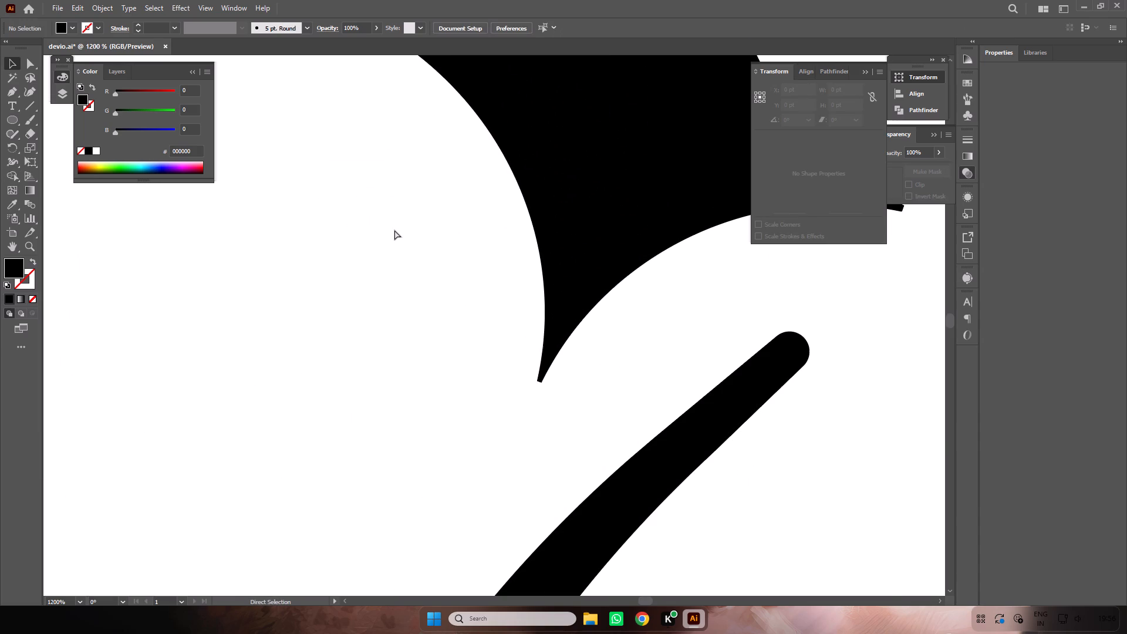
key("ctrl+equal")
key("ctrl+equal")
key("ctrl+equal")
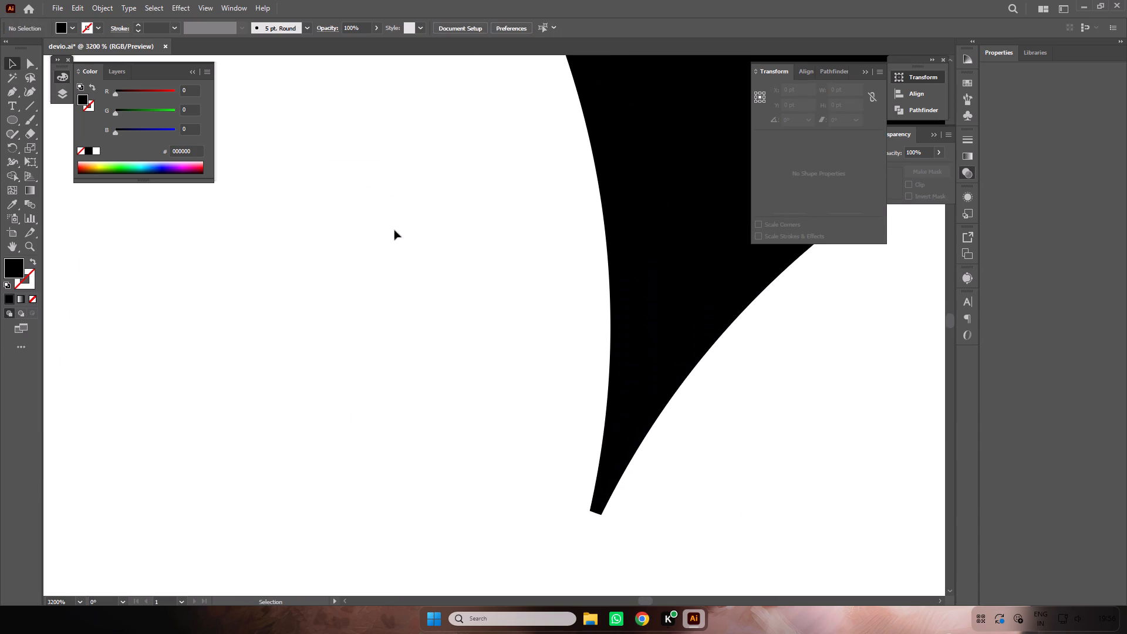
left_click(612, 260)
scroll(612, 260, "down", 1)
key("ctrl+z")
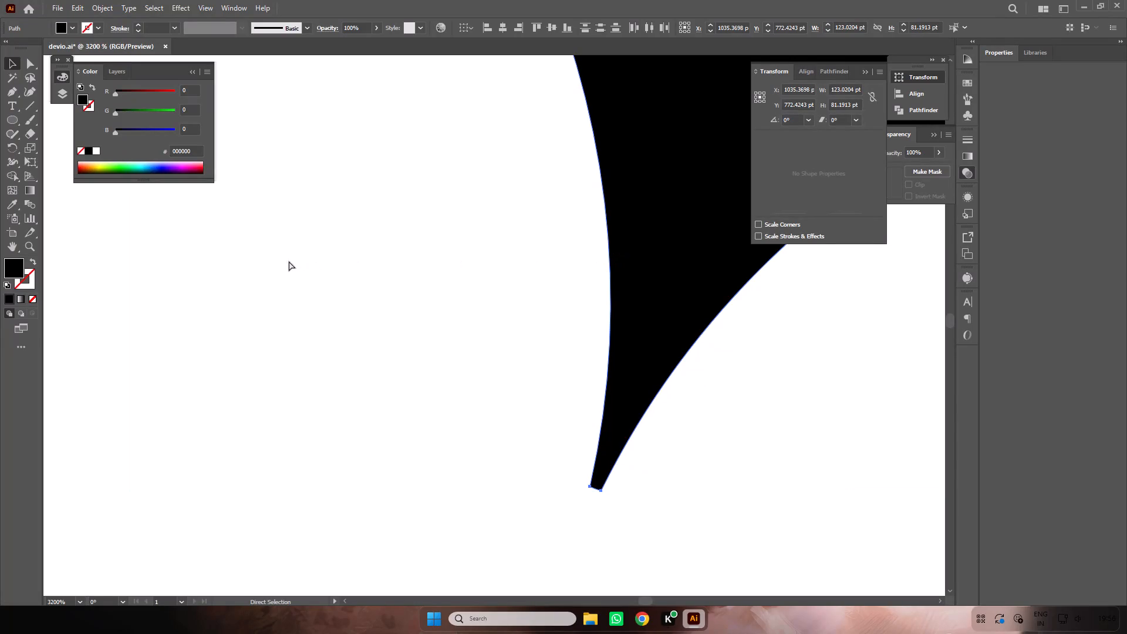
key("ctrl+minus")
key("ctrl+equal")
key("ctrl+minus")
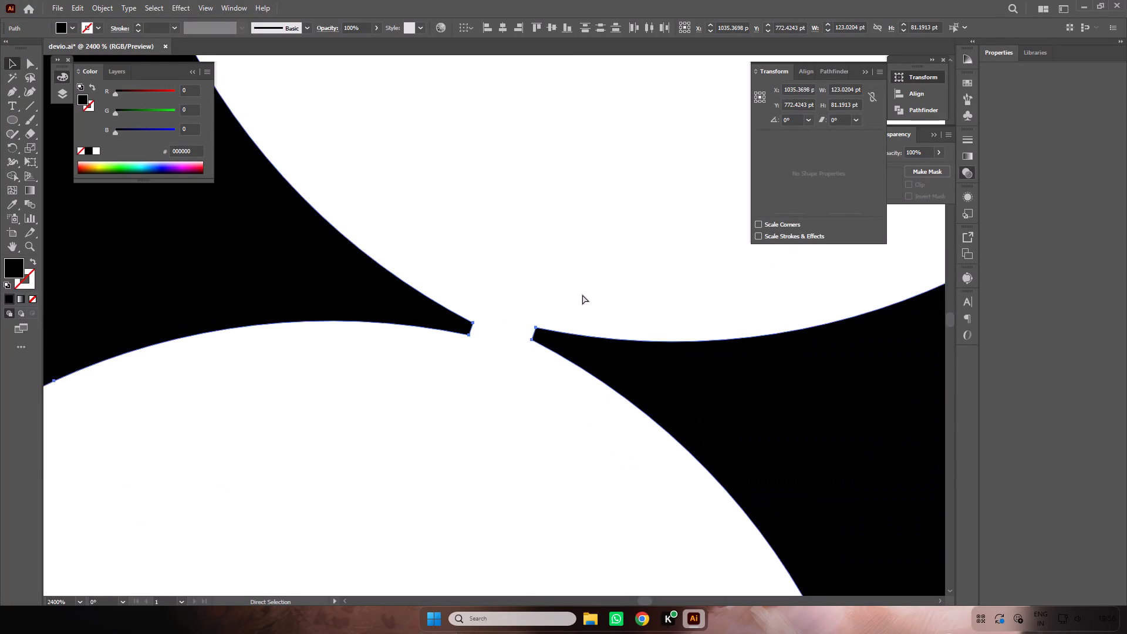
key("ctrl+minus")
key("ctrl+minus")
key("ctrl+minus")
key("ctrl+minus")
key("ctrl+minus")
key("ctrl+shift+z")
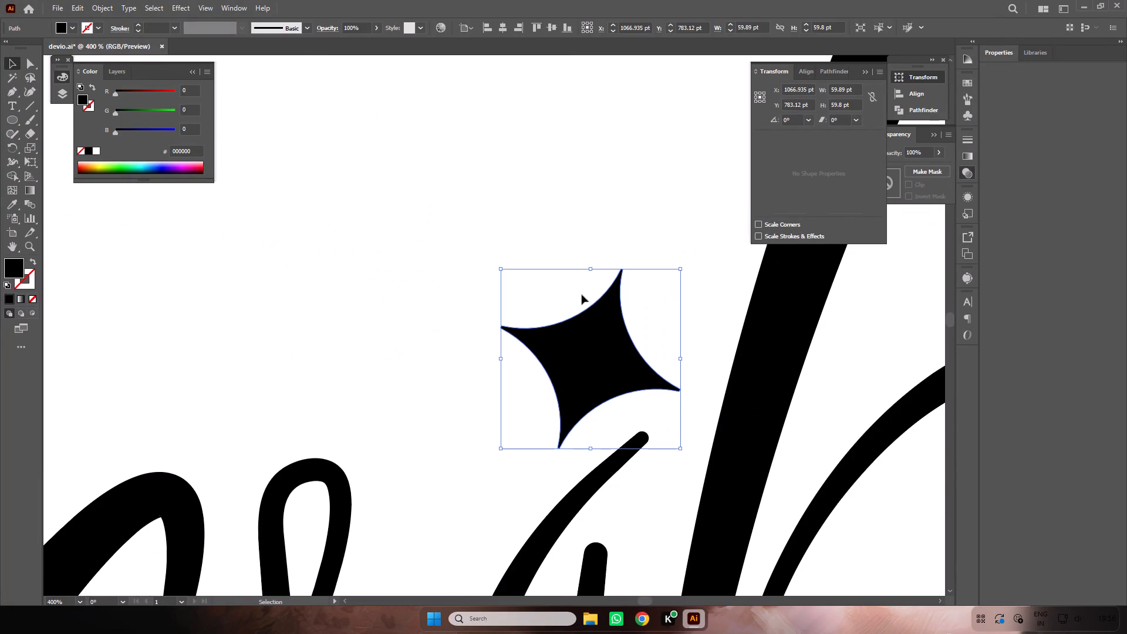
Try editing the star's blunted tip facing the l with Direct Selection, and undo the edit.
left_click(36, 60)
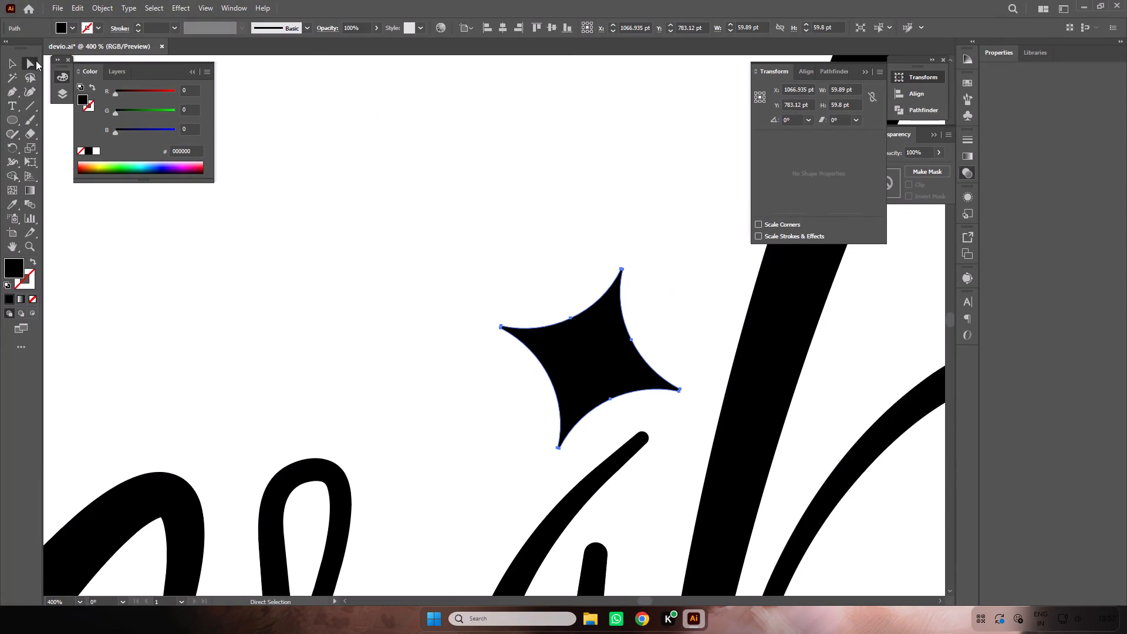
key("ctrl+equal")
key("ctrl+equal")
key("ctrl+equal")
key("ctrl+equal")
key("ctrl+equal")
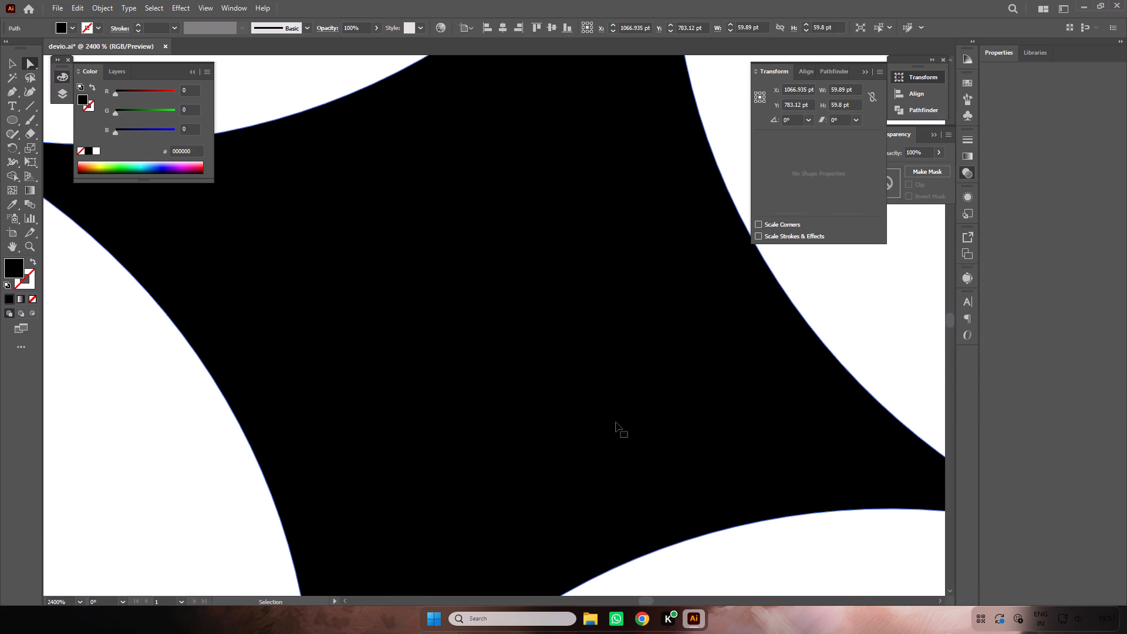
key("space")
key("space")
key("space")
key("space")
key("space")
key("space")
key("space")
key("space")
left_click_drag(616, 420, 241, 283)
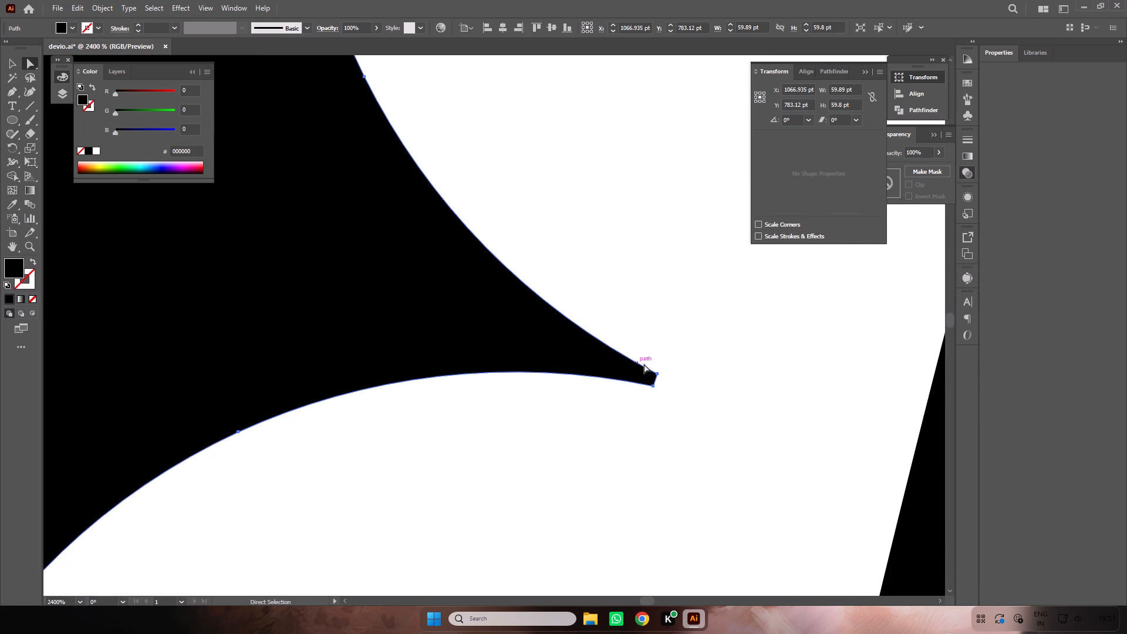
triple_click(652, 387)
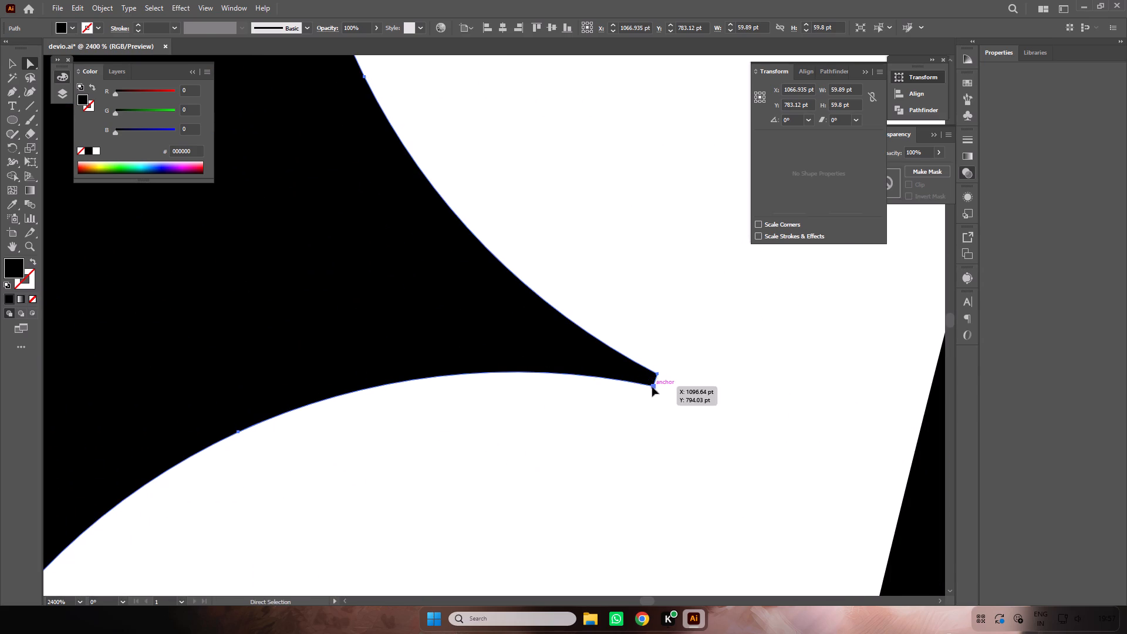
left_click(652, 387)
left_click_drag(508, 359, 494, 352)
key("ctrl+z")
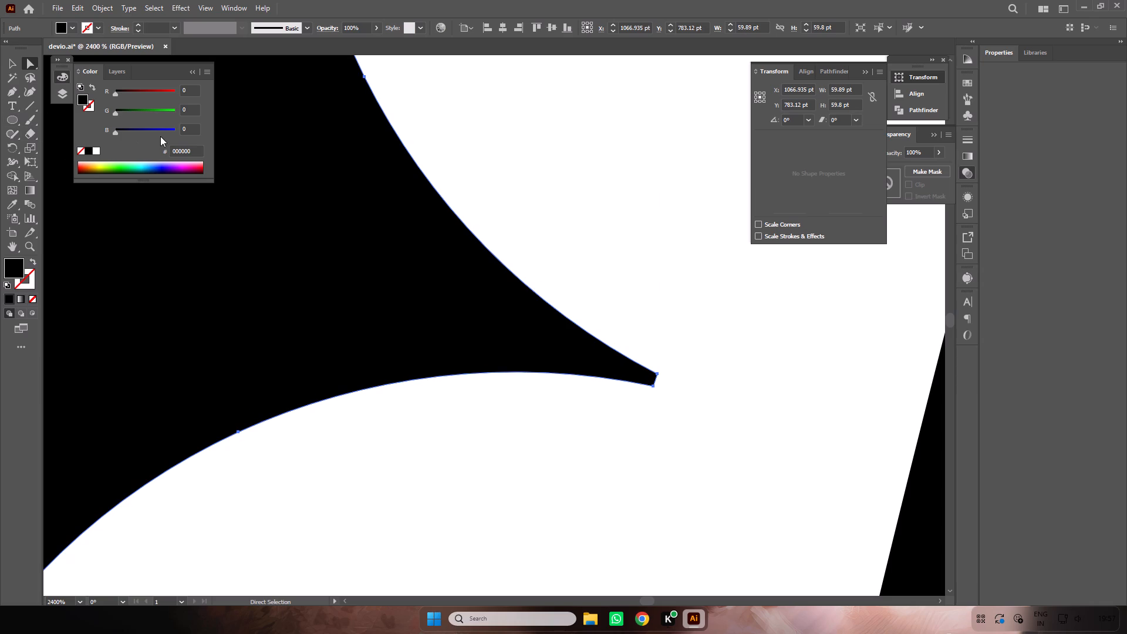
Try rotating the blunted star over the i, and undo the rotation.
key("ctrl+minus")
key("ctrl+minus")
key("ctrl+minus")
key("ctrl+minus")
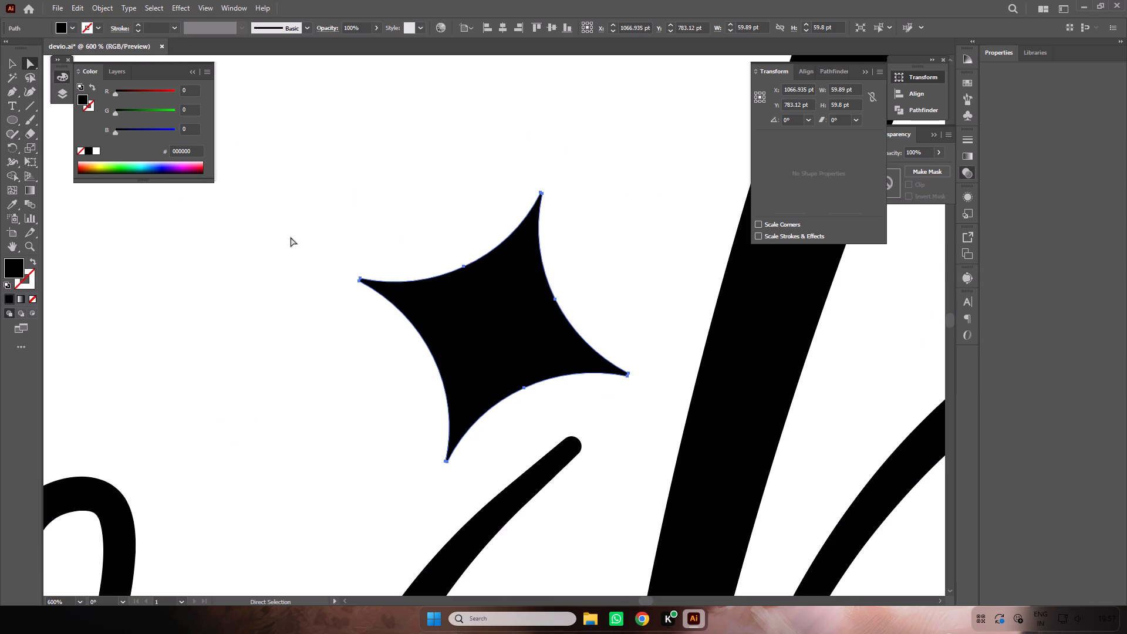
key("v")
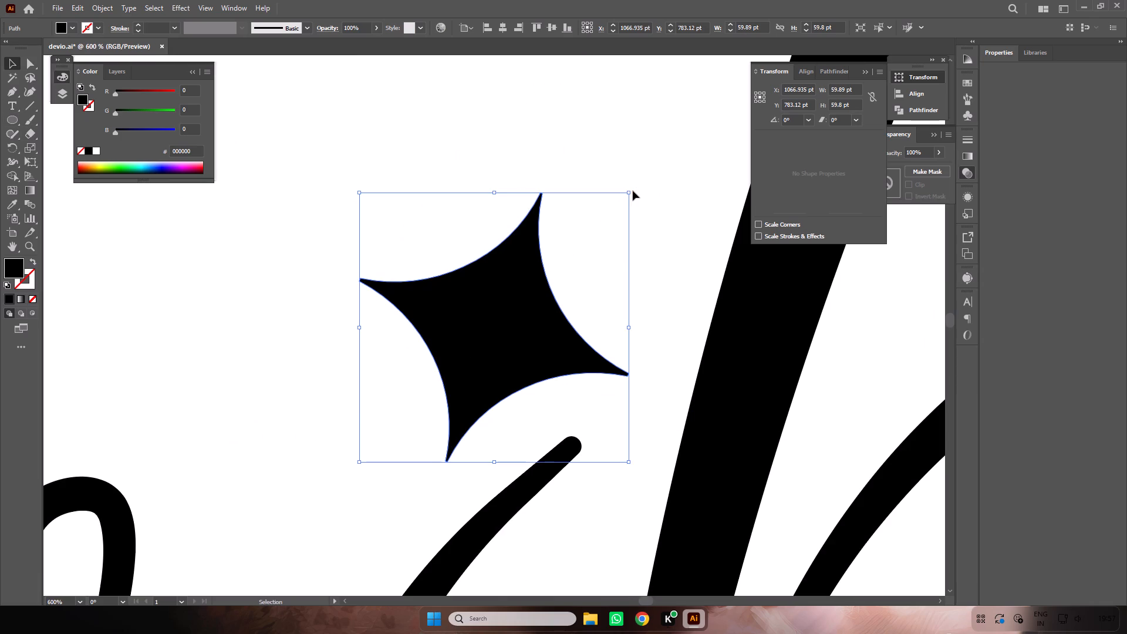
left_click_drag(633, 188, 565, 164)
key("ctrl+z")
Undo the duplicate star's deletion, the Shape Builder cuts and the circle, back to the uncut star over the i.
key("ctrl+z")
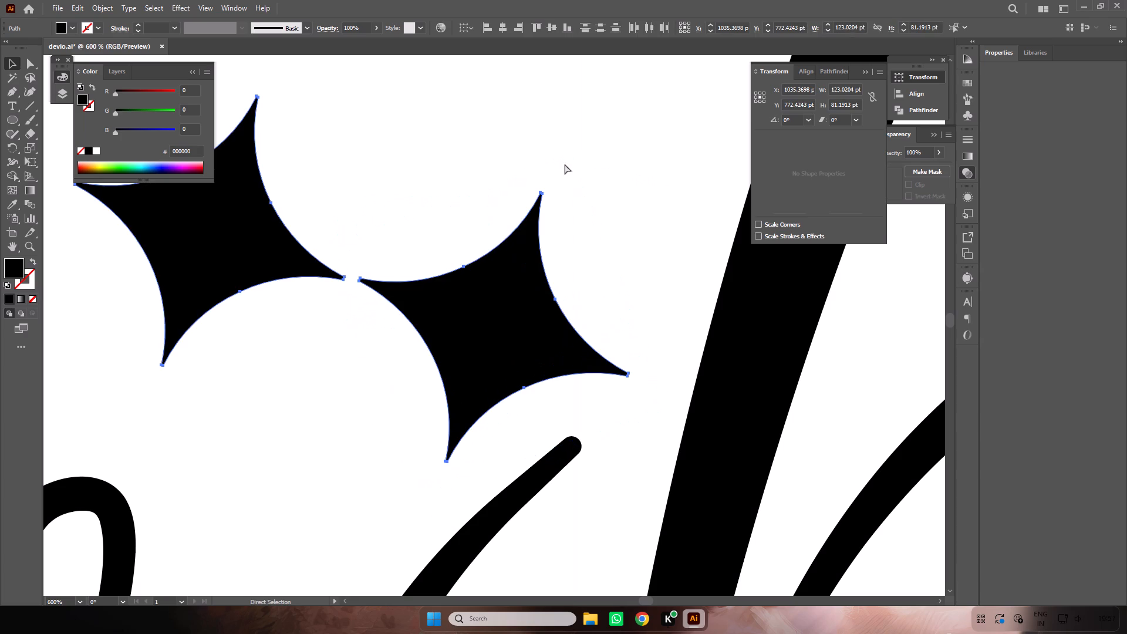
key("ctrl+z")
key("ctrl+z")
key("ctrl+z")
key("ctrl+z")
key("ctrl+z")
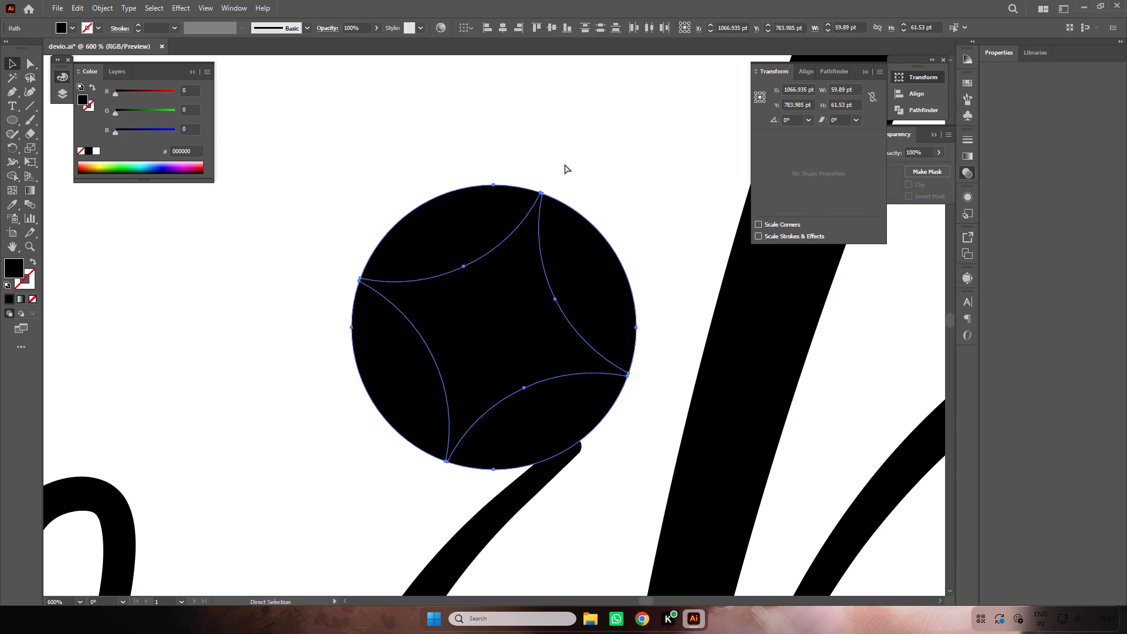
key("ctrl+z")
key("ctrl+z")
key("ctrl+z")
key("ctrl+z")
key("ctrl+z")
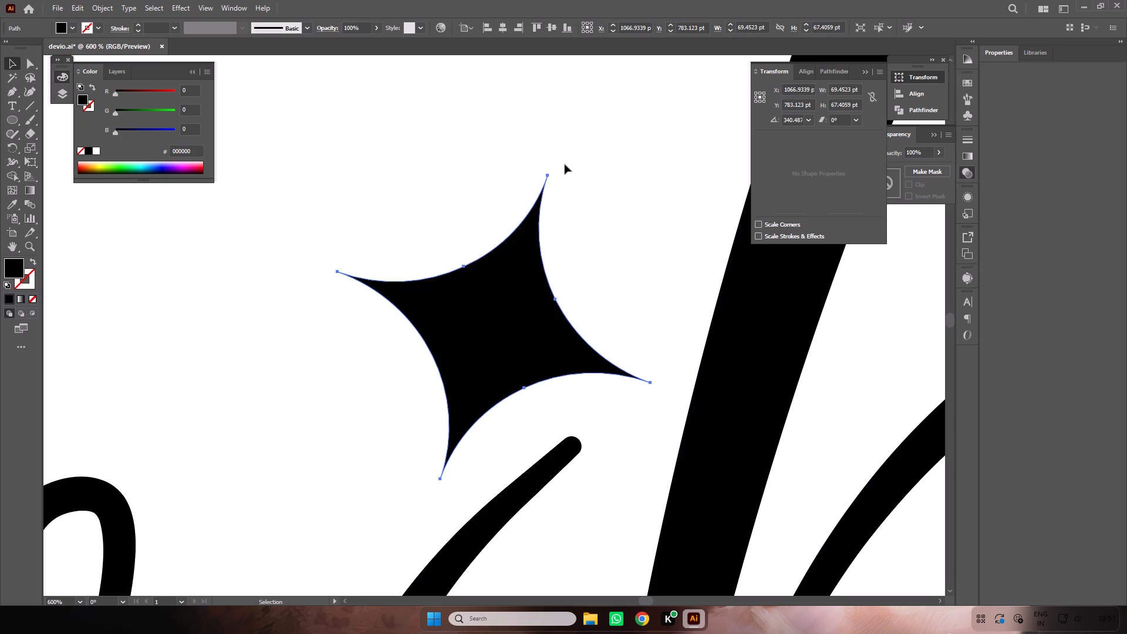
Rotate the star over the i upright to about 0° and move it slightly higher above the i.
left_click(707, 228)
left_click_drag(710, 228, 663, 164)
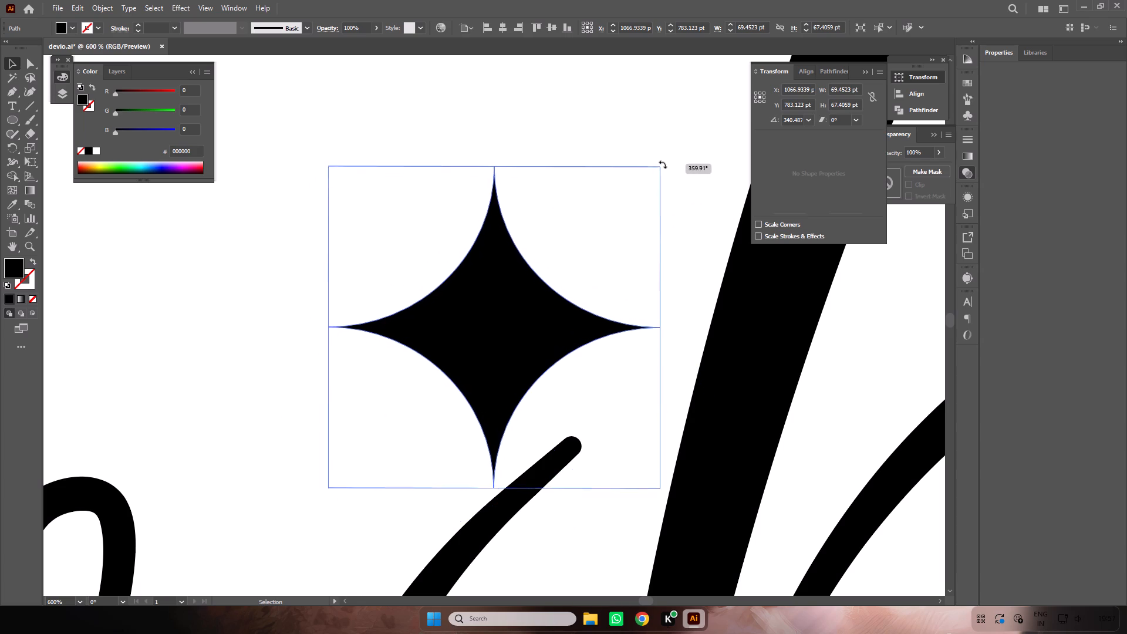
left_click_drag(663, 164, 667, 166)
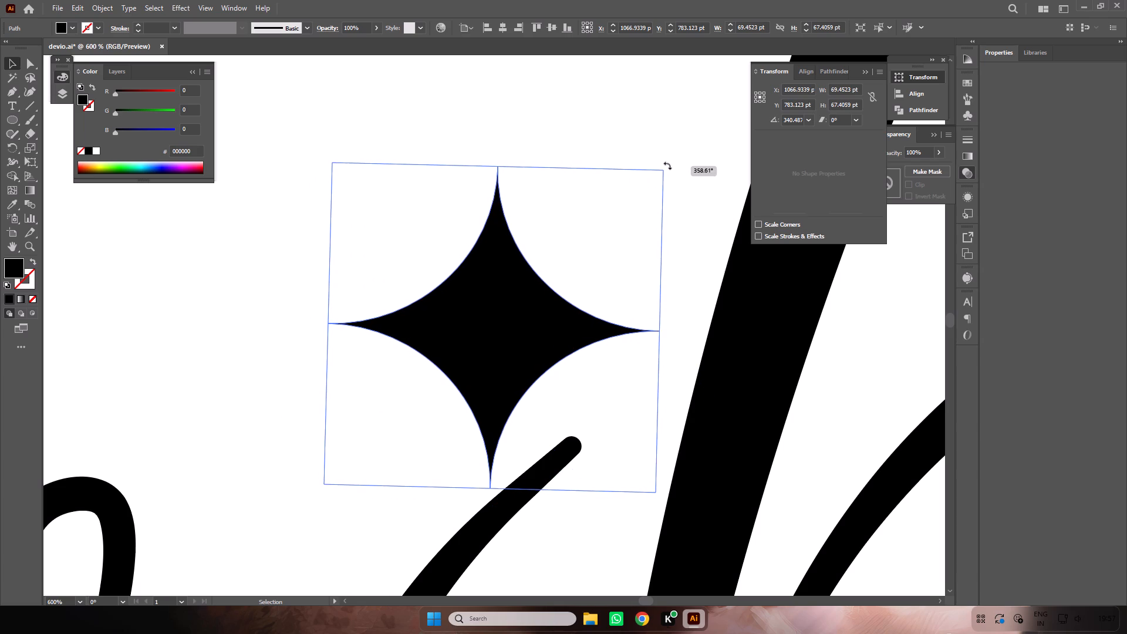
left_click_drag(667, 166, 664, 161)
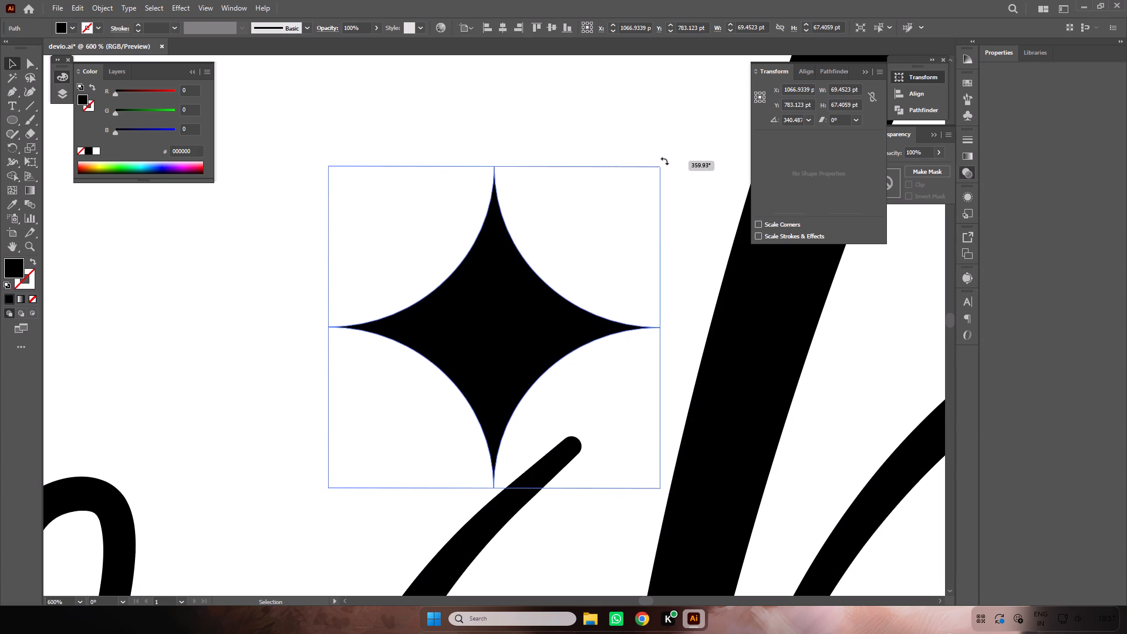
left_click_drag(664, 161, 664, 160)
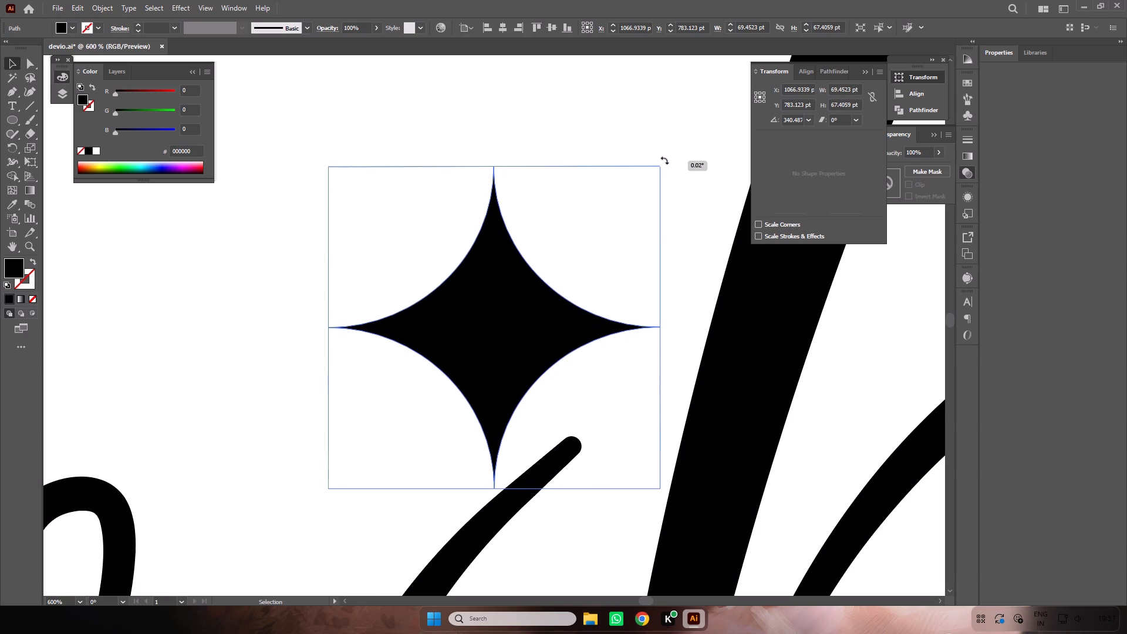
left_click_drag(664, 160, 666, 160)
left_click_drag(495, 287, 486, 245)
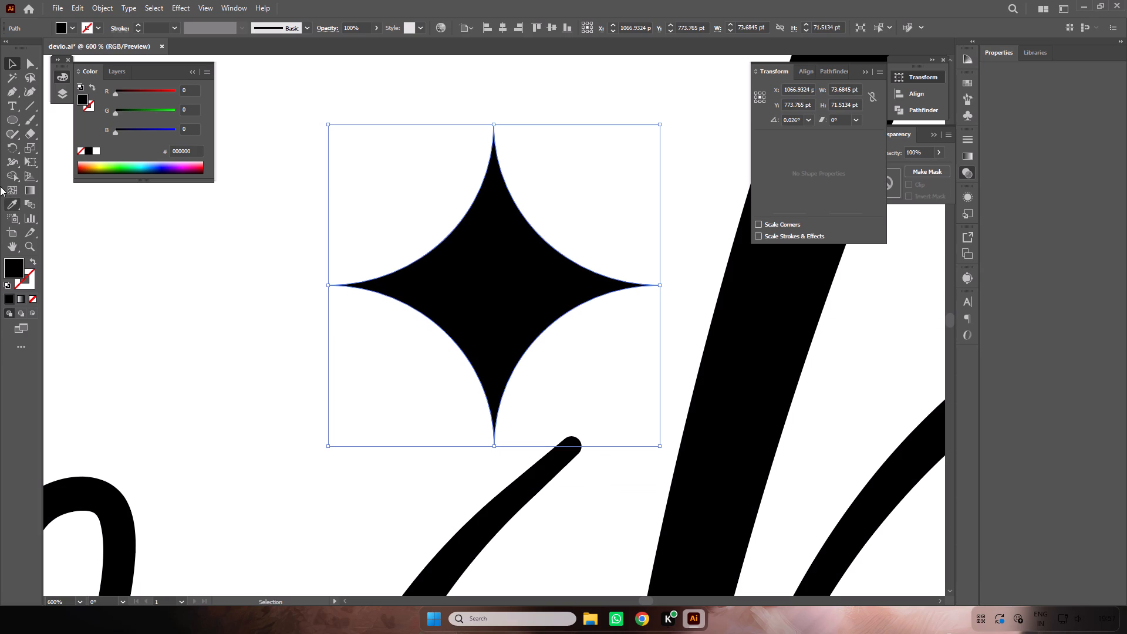
Delete the star over the i.
key("Delete")
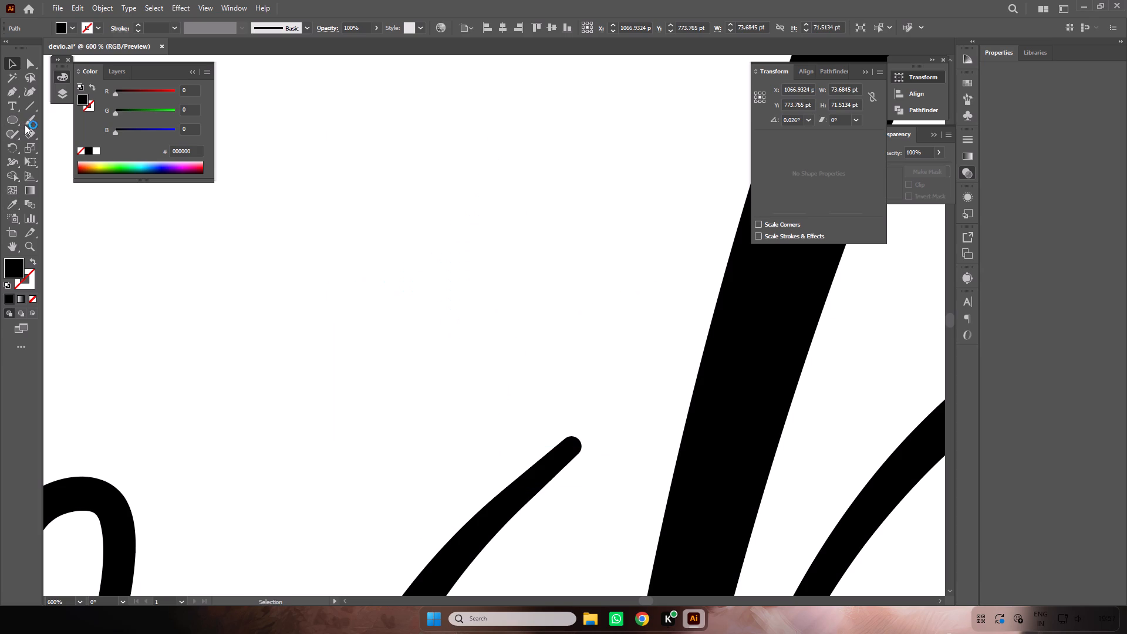
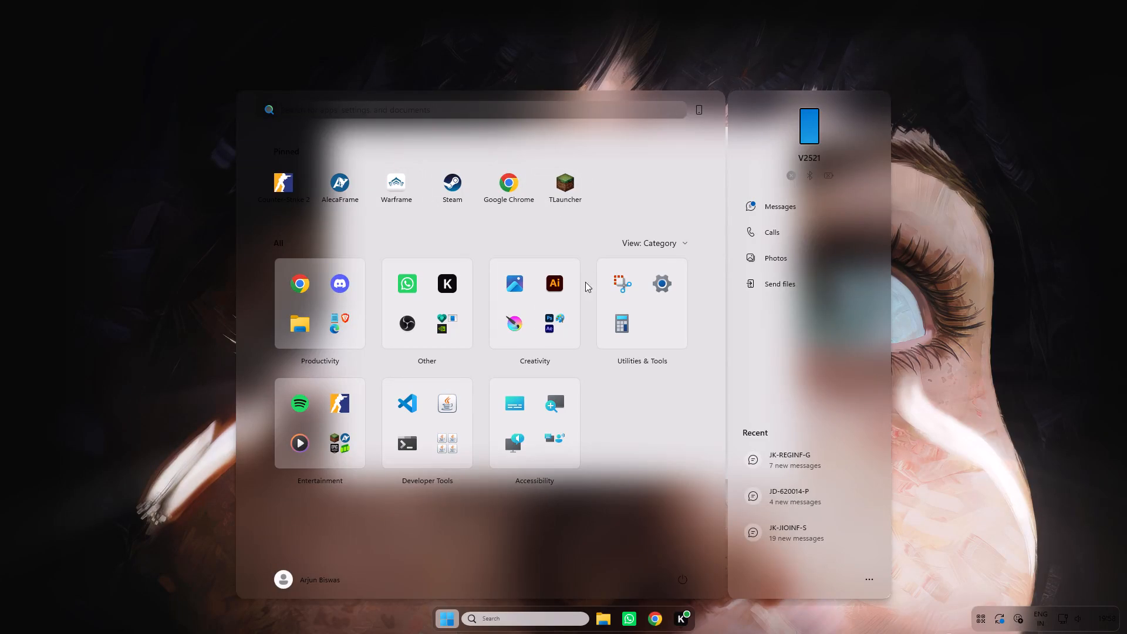
Launch Illustrator and open the recovered devio.ai document.
left_click(557, 282)
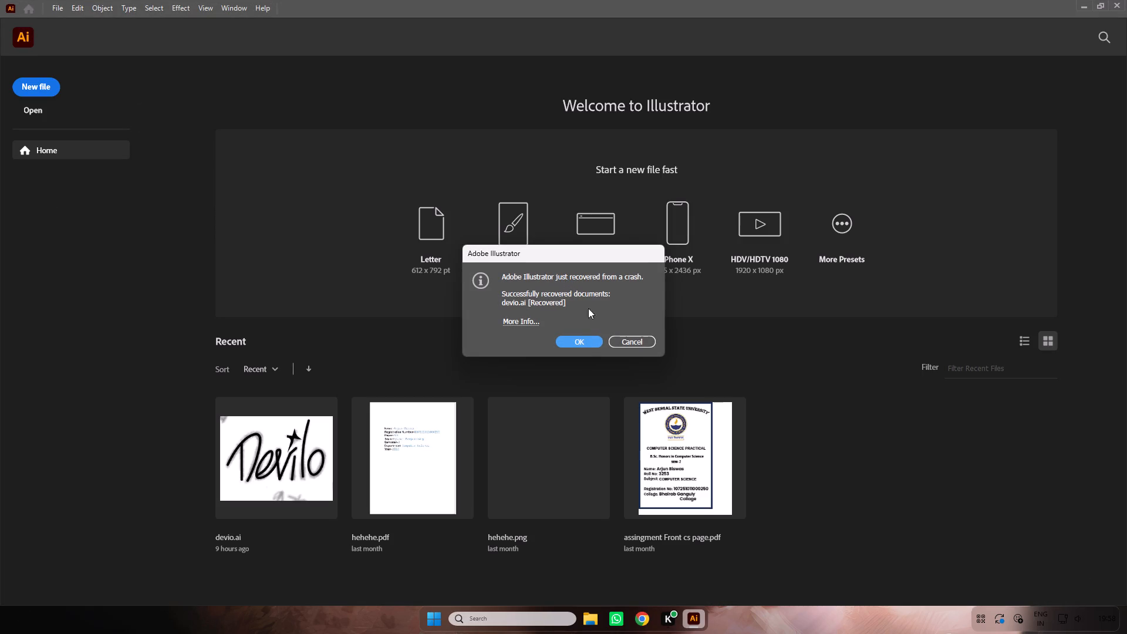
left_click(584, 343)
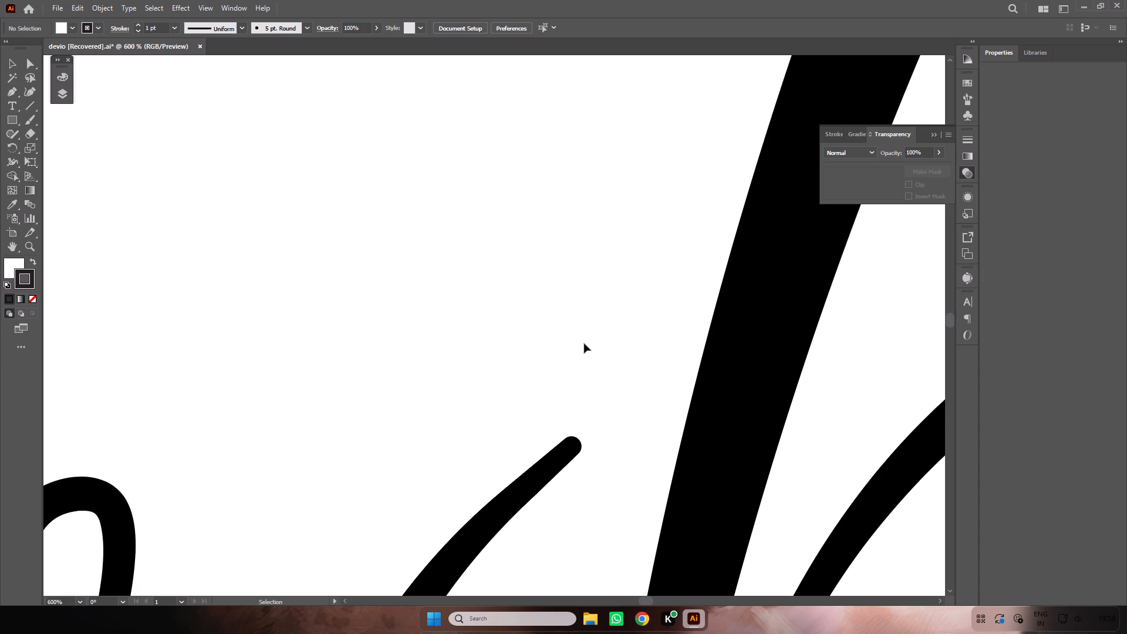
Draw a 48 by 48 pt square in the empty space above the i.
key("ctrl+minus")
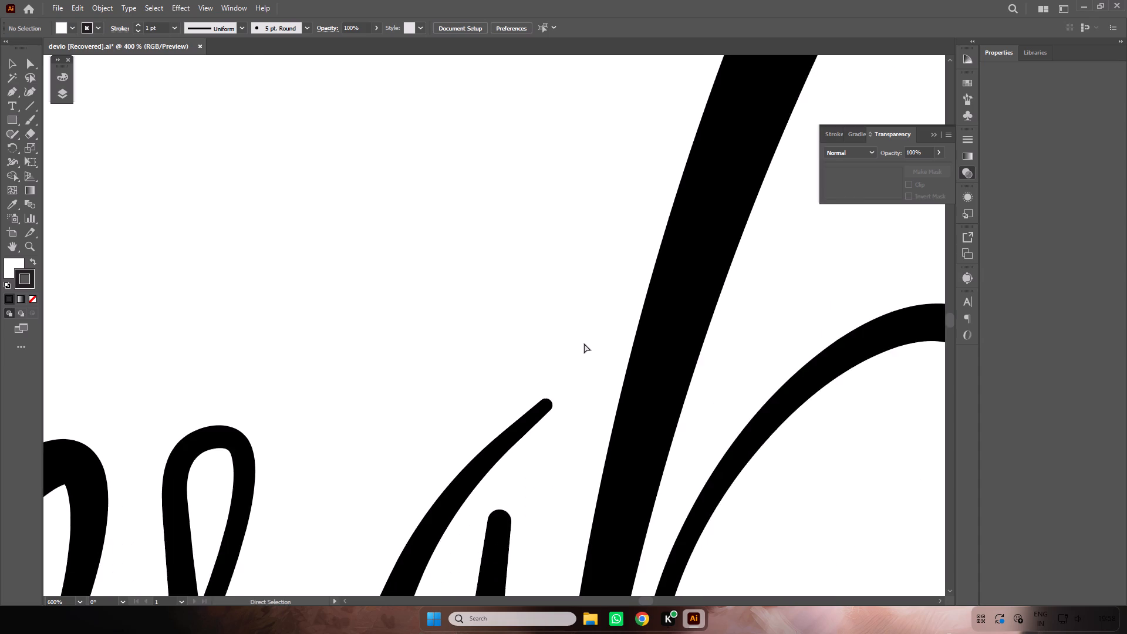
key("ctrl+minus")
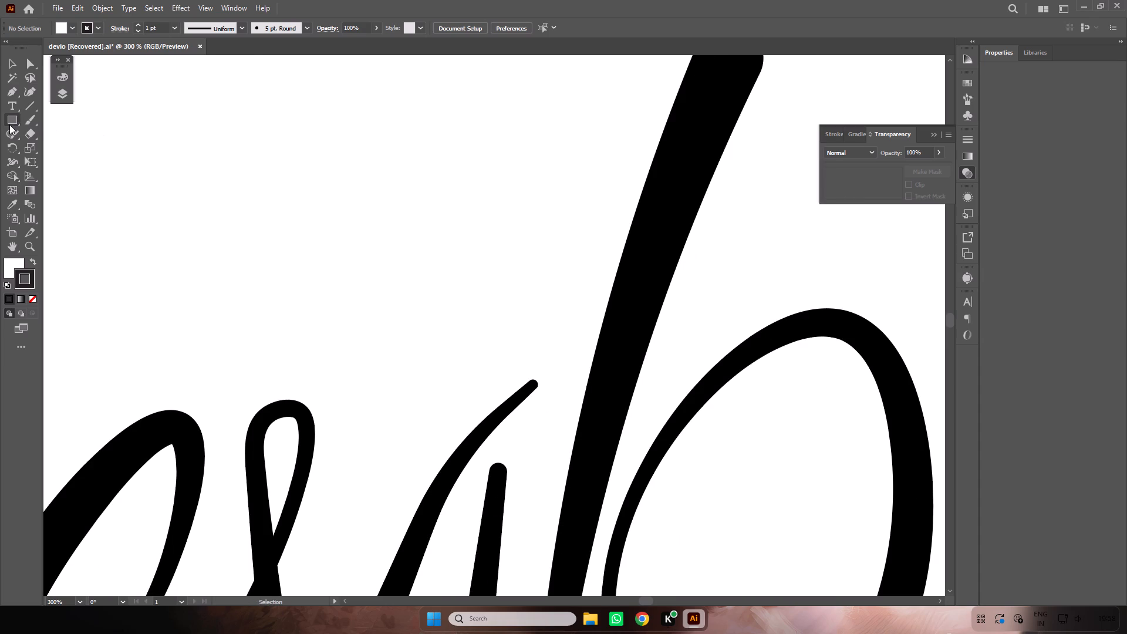
double_click(9, 124)
left_click_drag(370, 232, 478, 331)
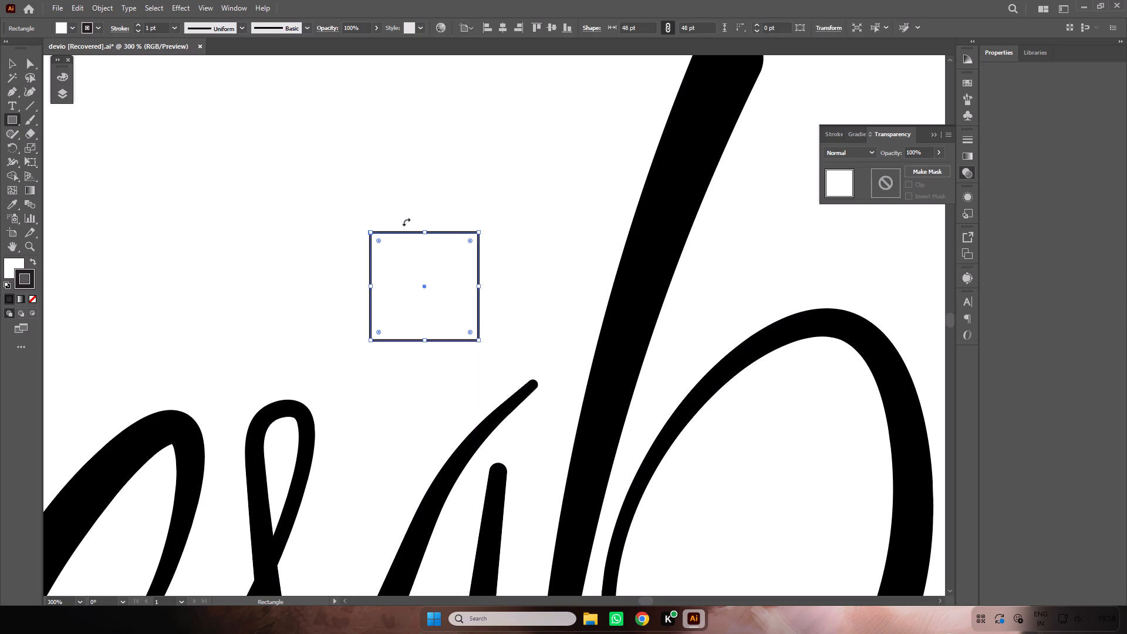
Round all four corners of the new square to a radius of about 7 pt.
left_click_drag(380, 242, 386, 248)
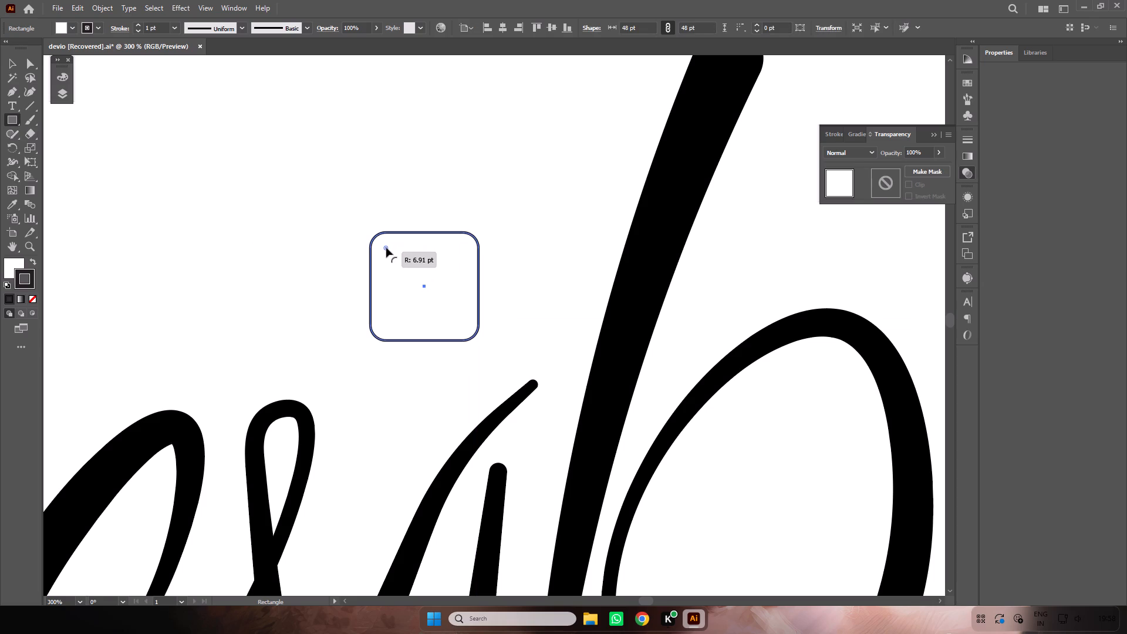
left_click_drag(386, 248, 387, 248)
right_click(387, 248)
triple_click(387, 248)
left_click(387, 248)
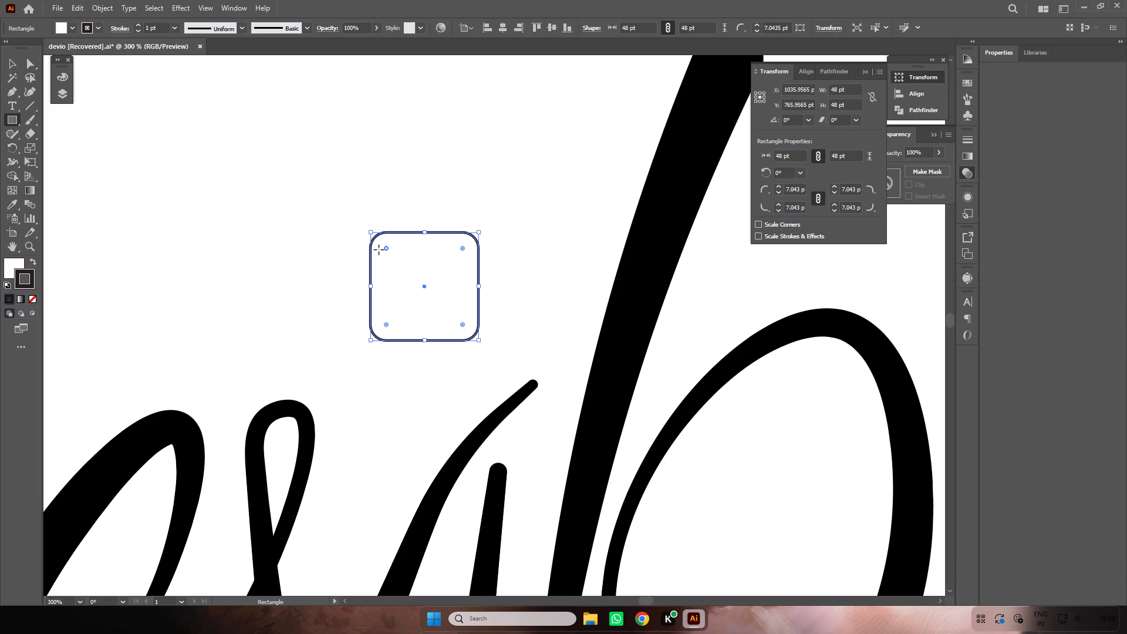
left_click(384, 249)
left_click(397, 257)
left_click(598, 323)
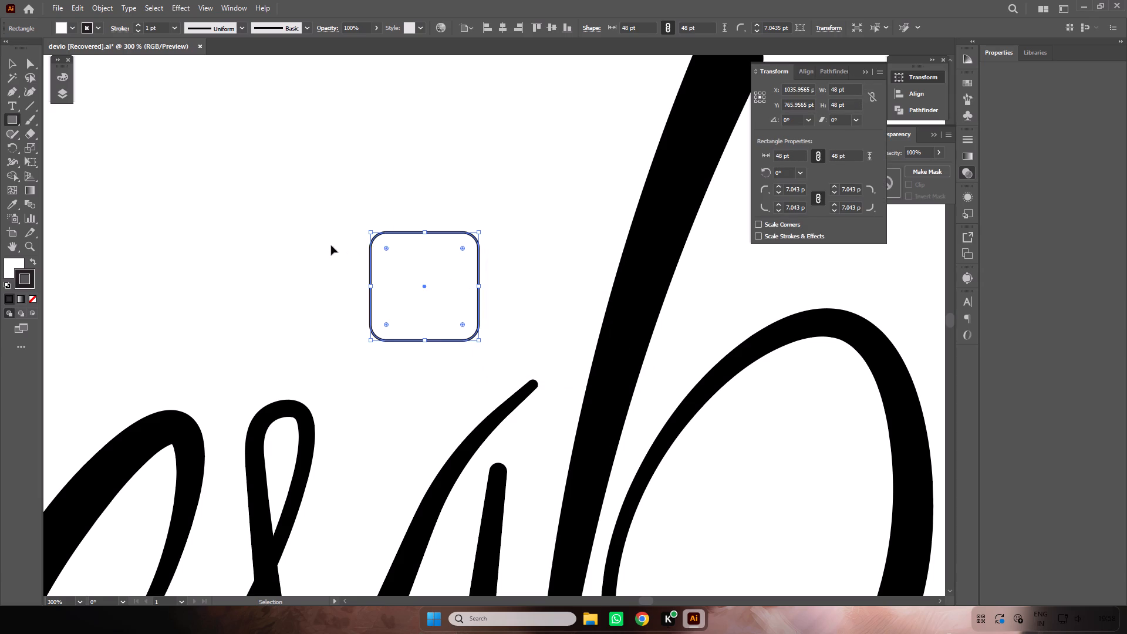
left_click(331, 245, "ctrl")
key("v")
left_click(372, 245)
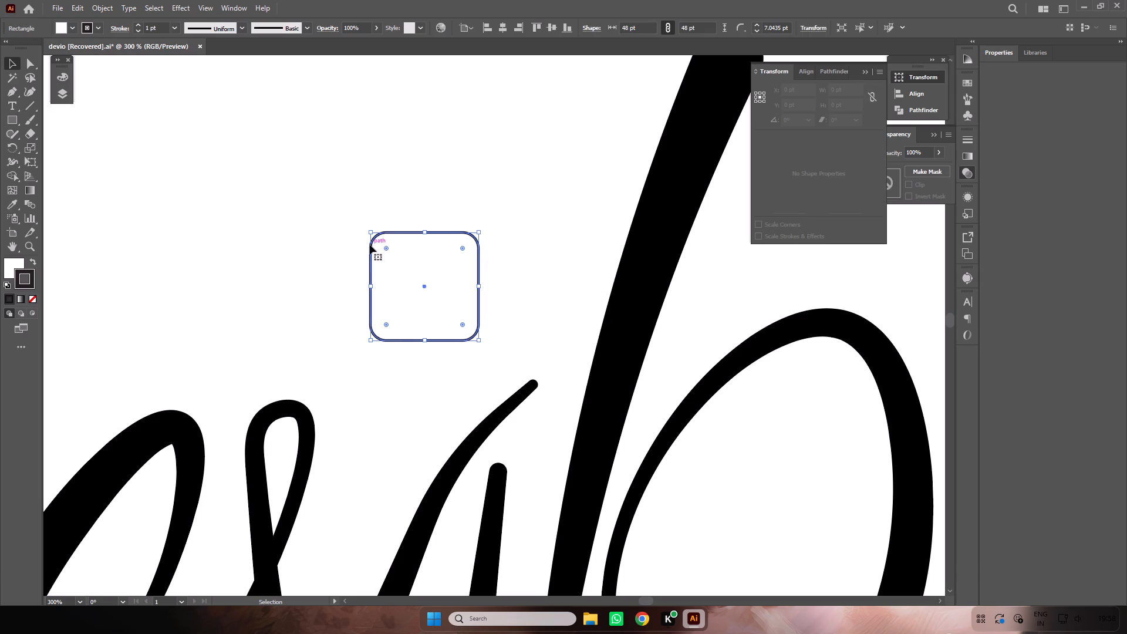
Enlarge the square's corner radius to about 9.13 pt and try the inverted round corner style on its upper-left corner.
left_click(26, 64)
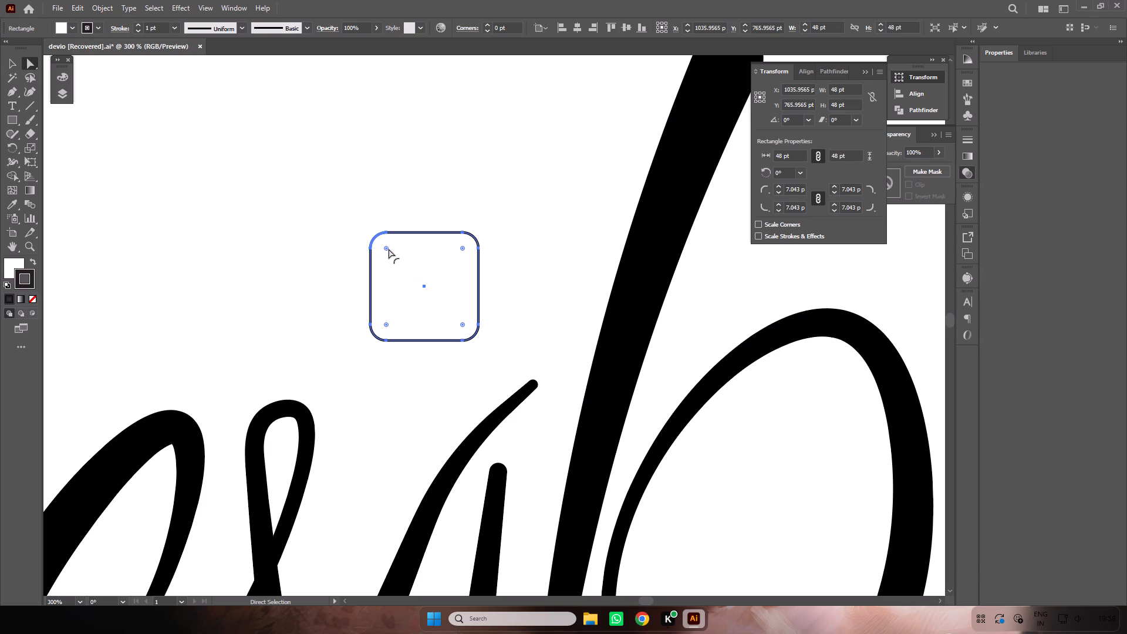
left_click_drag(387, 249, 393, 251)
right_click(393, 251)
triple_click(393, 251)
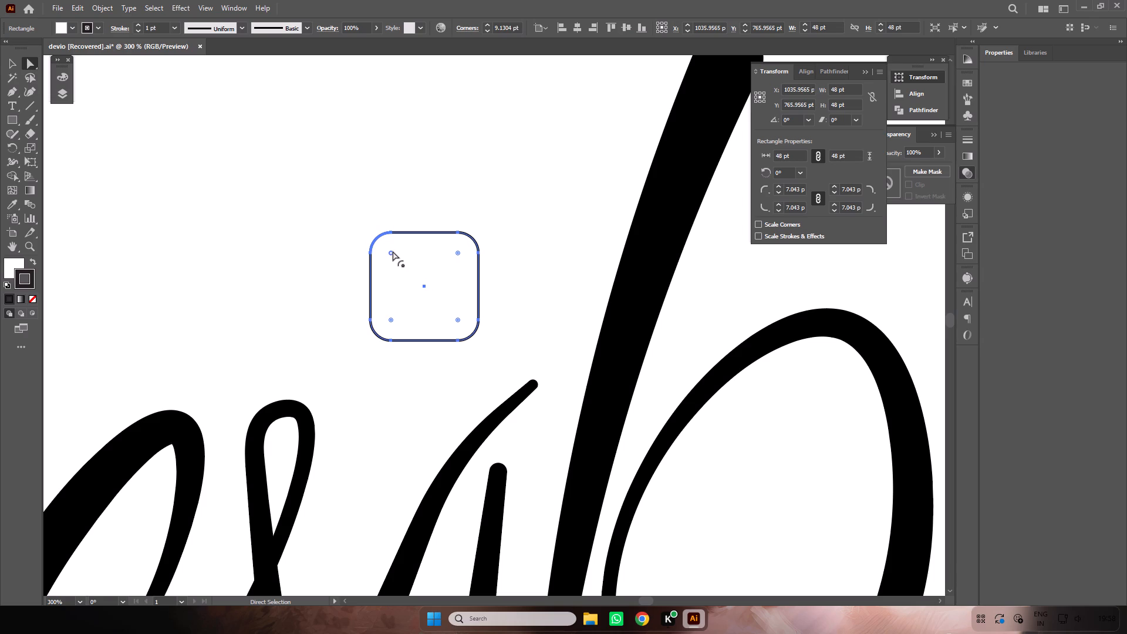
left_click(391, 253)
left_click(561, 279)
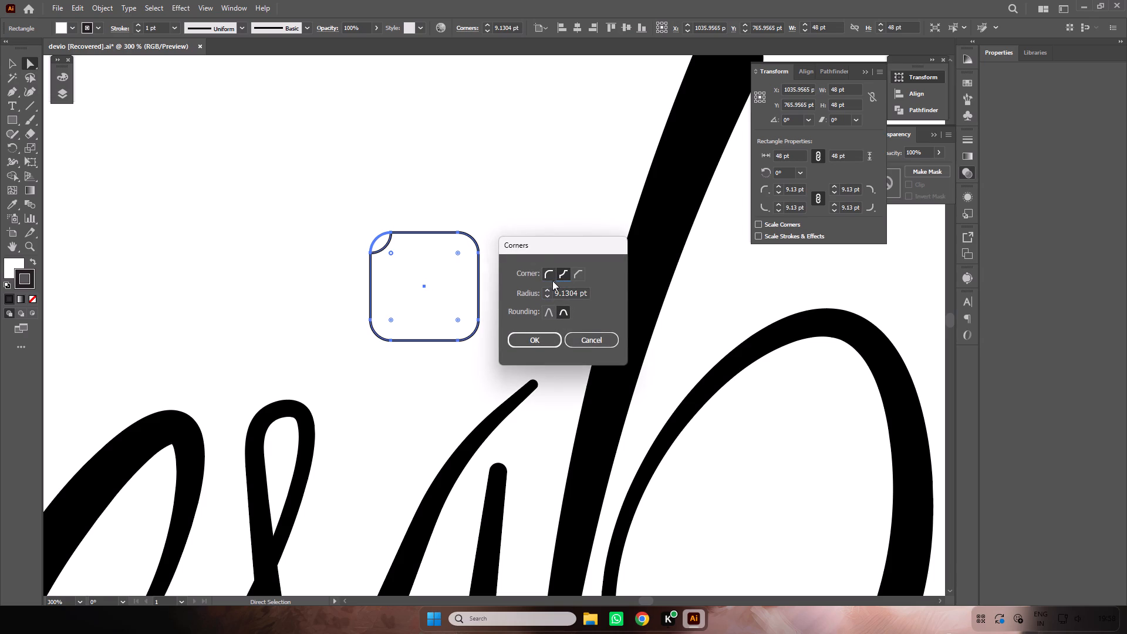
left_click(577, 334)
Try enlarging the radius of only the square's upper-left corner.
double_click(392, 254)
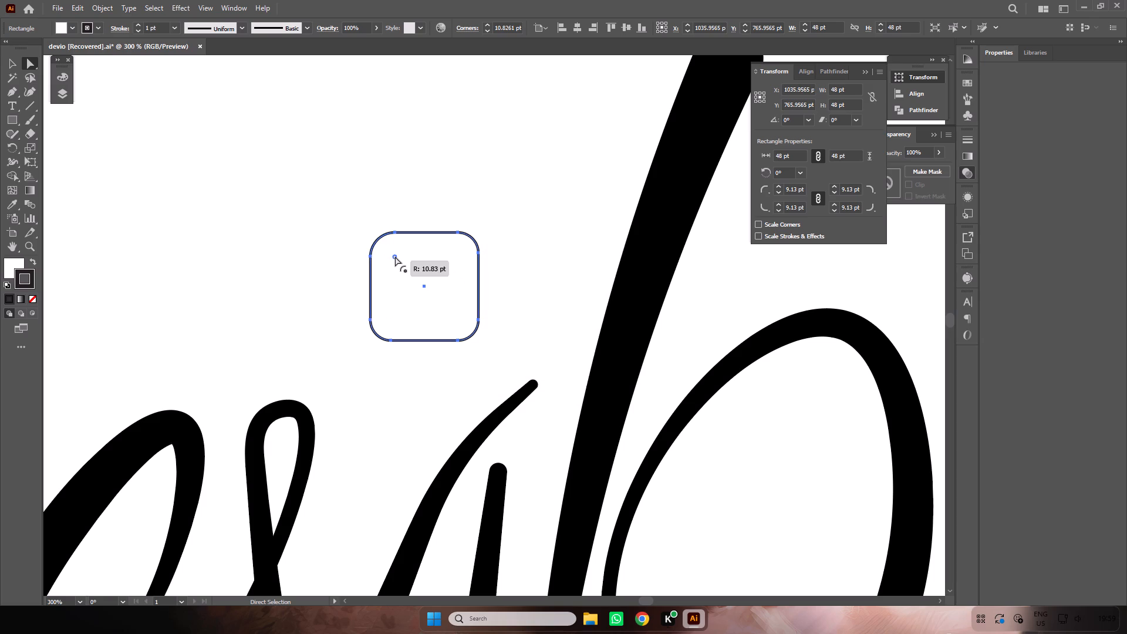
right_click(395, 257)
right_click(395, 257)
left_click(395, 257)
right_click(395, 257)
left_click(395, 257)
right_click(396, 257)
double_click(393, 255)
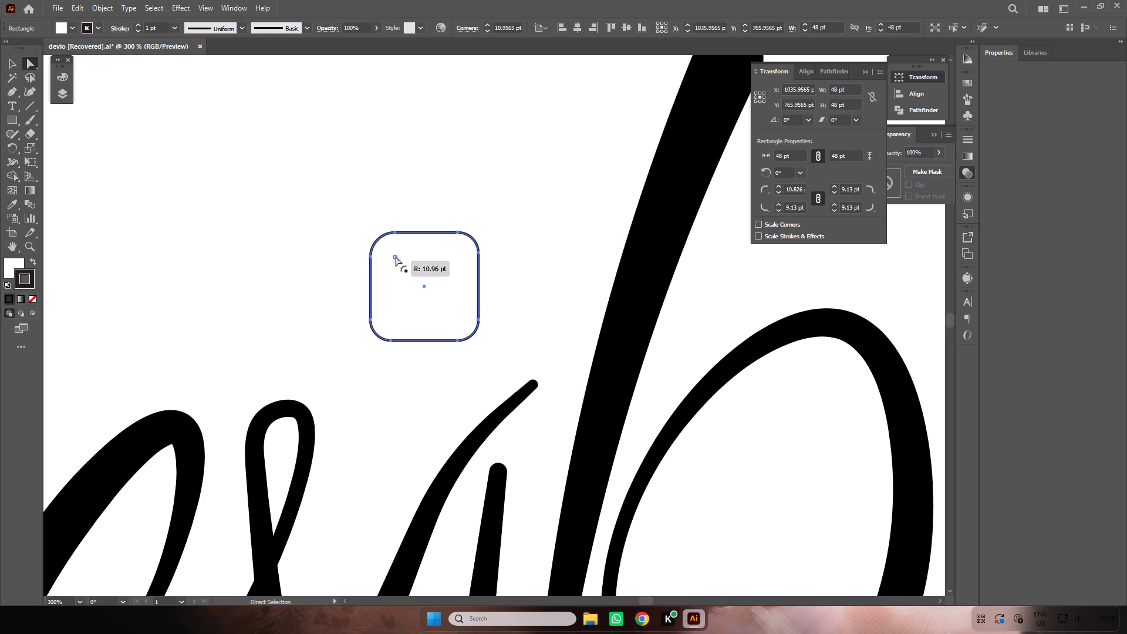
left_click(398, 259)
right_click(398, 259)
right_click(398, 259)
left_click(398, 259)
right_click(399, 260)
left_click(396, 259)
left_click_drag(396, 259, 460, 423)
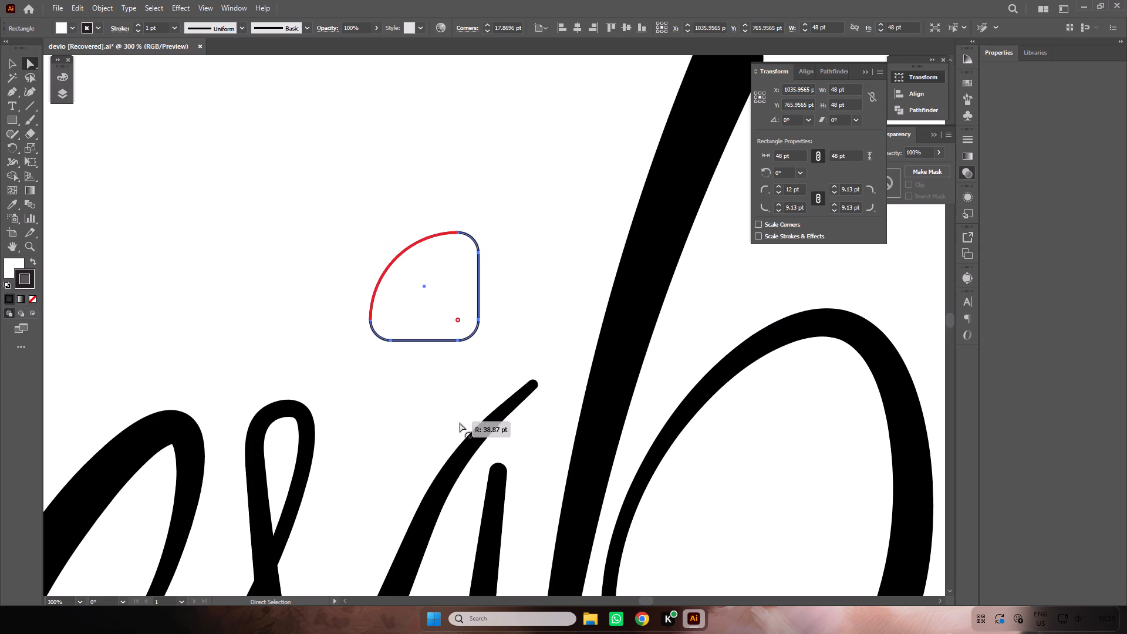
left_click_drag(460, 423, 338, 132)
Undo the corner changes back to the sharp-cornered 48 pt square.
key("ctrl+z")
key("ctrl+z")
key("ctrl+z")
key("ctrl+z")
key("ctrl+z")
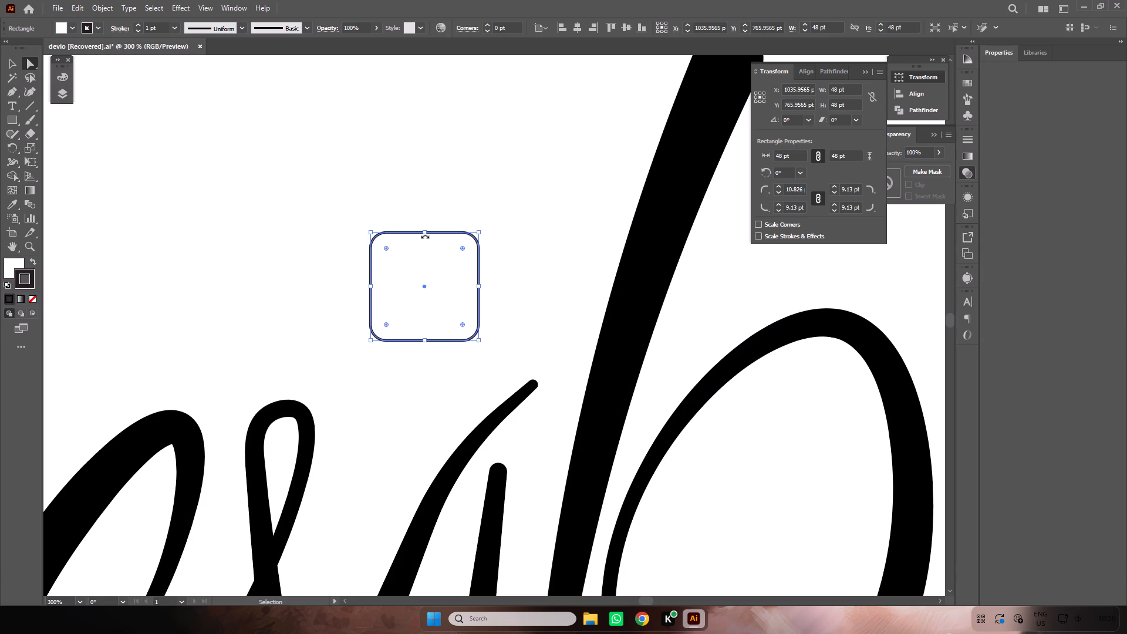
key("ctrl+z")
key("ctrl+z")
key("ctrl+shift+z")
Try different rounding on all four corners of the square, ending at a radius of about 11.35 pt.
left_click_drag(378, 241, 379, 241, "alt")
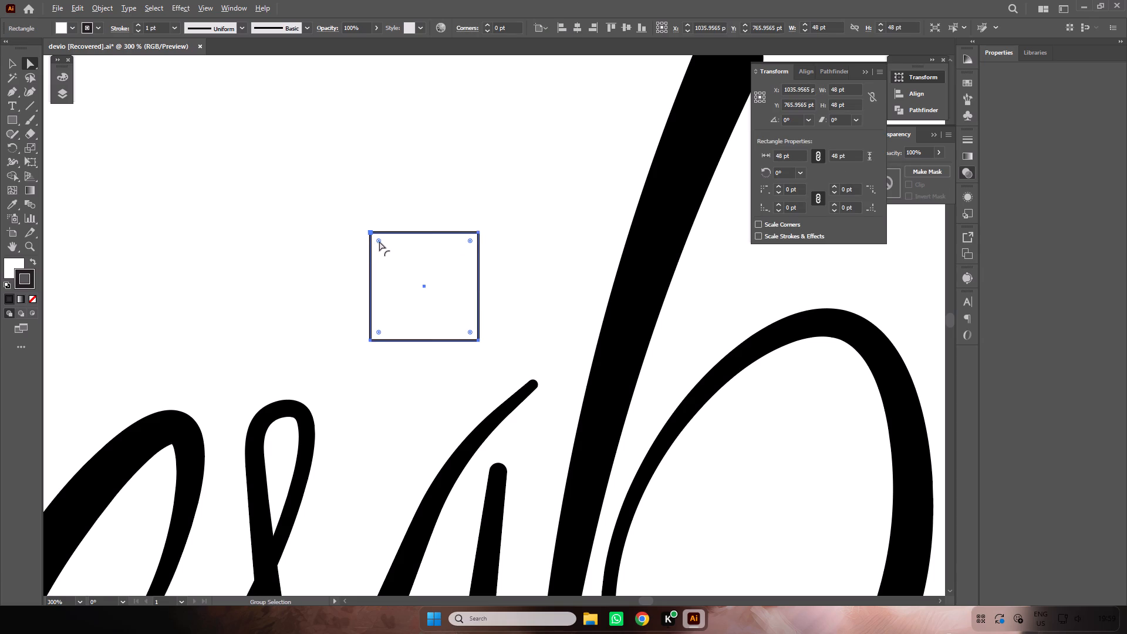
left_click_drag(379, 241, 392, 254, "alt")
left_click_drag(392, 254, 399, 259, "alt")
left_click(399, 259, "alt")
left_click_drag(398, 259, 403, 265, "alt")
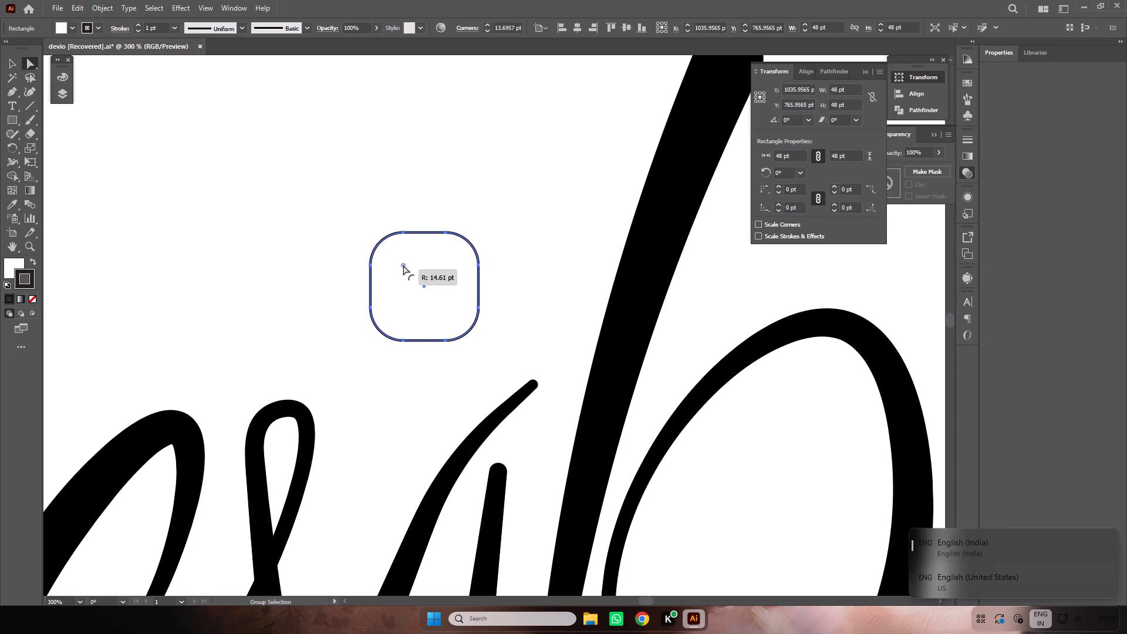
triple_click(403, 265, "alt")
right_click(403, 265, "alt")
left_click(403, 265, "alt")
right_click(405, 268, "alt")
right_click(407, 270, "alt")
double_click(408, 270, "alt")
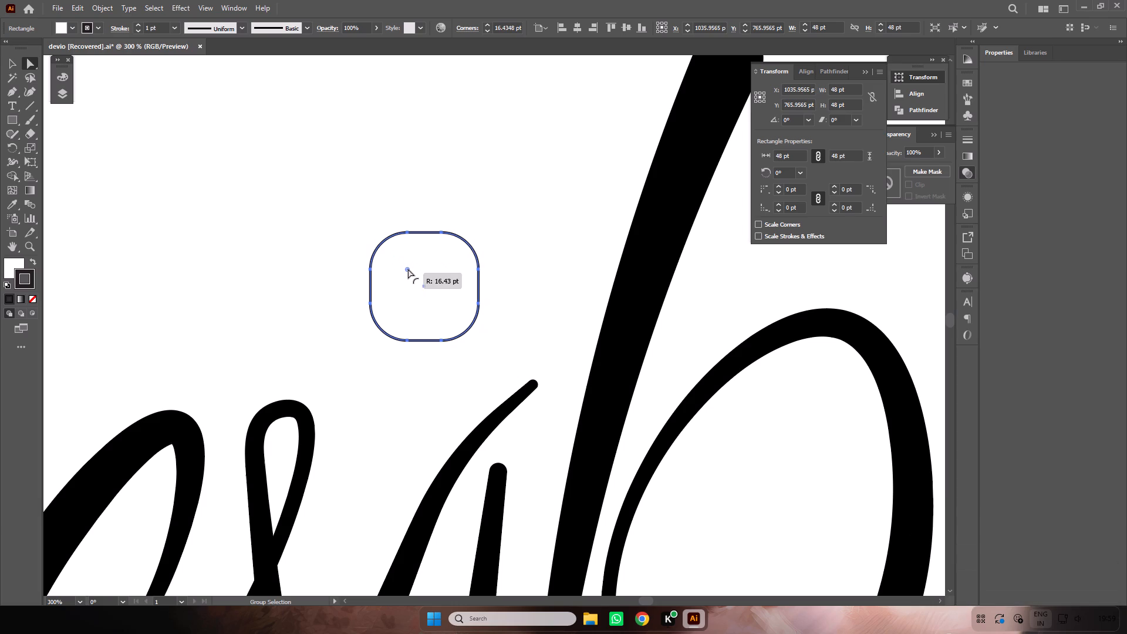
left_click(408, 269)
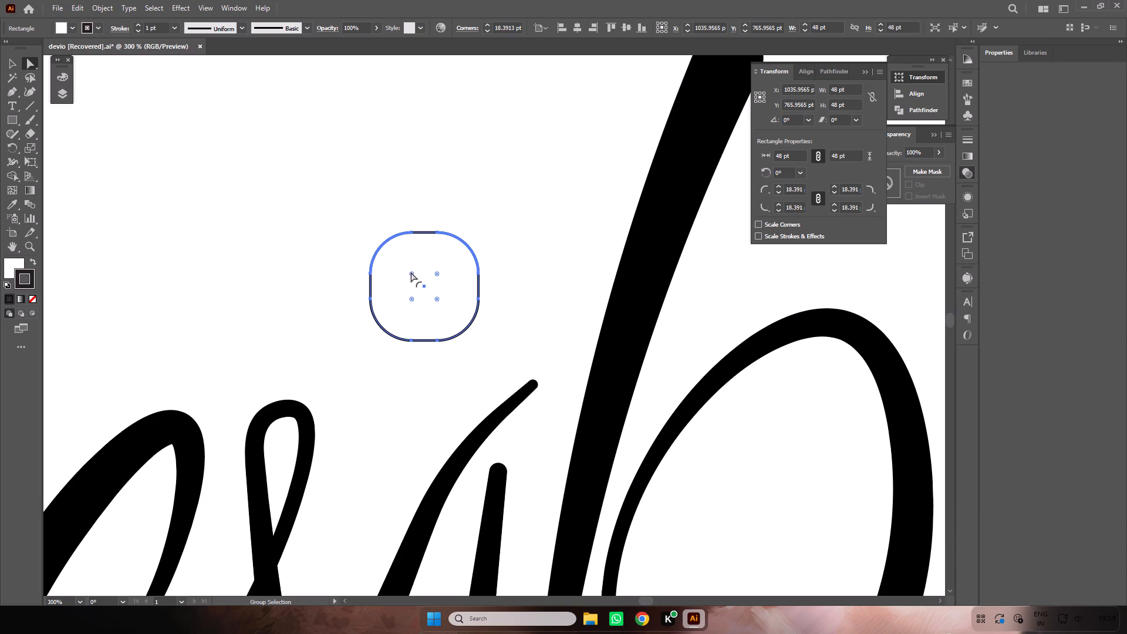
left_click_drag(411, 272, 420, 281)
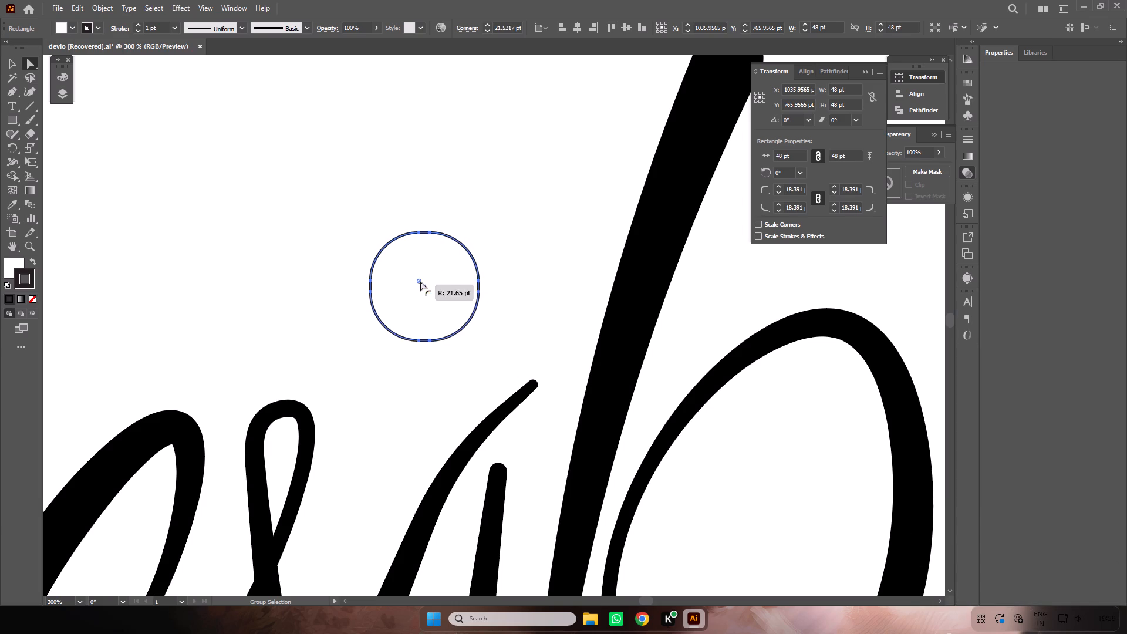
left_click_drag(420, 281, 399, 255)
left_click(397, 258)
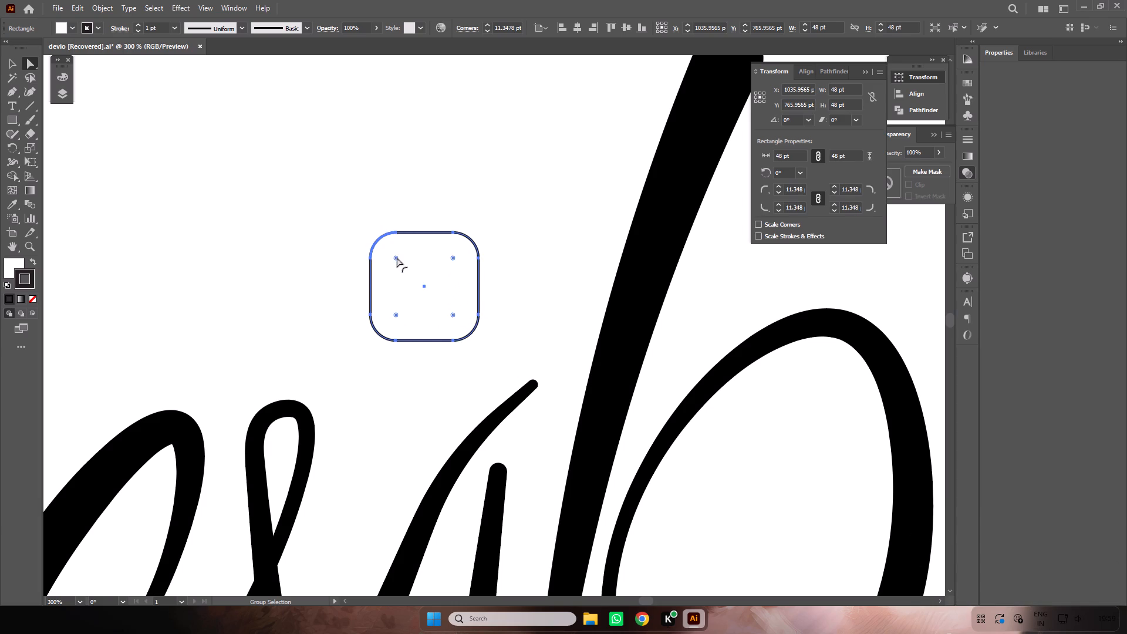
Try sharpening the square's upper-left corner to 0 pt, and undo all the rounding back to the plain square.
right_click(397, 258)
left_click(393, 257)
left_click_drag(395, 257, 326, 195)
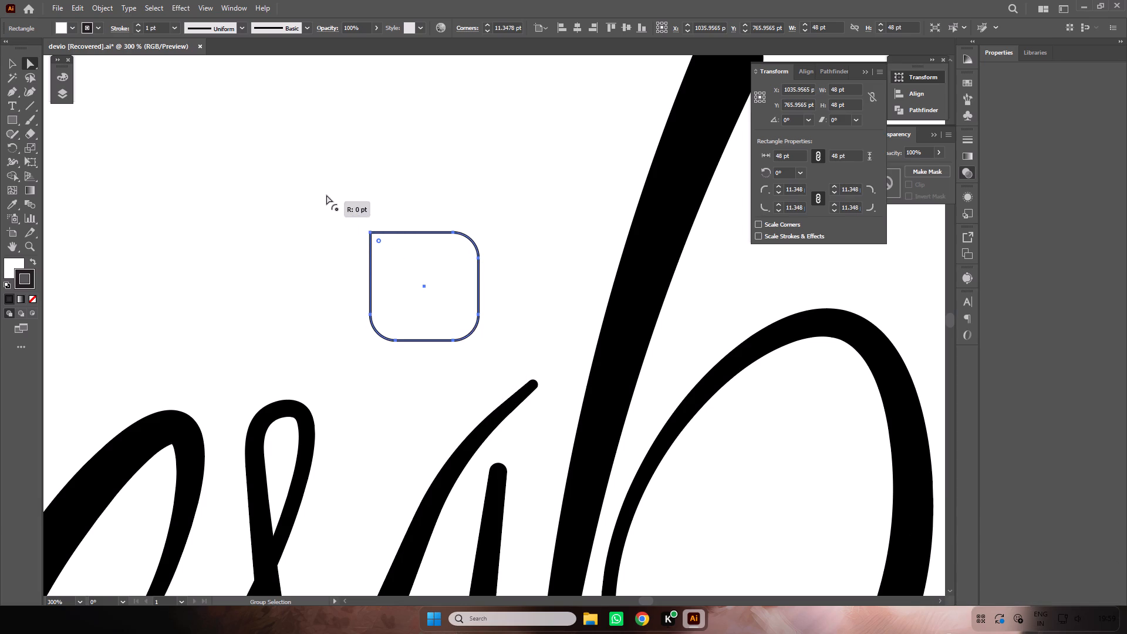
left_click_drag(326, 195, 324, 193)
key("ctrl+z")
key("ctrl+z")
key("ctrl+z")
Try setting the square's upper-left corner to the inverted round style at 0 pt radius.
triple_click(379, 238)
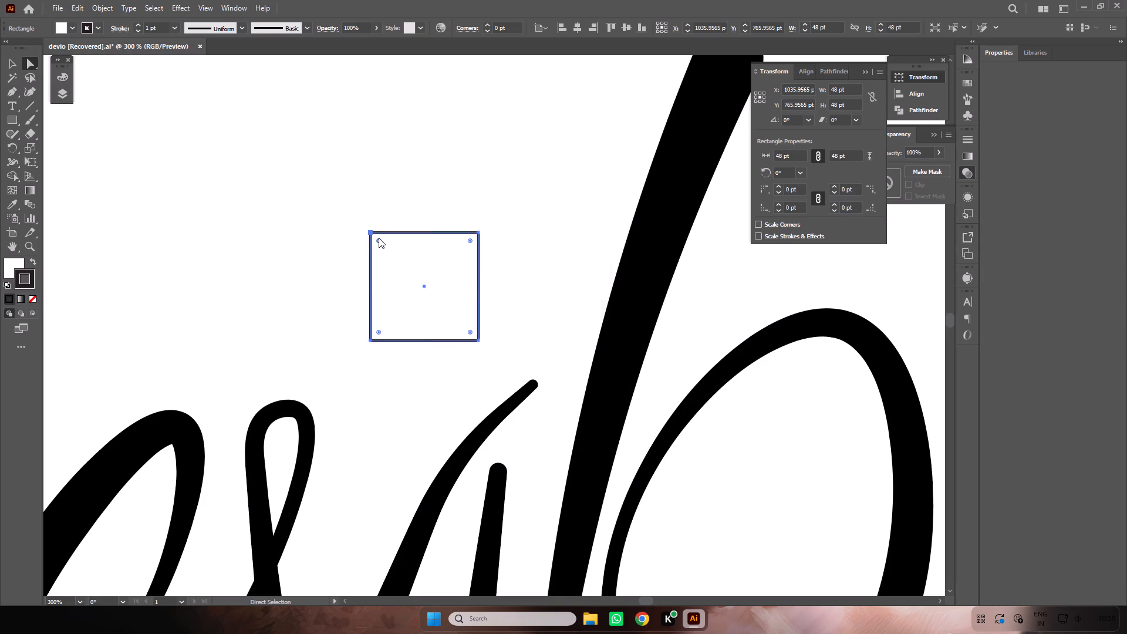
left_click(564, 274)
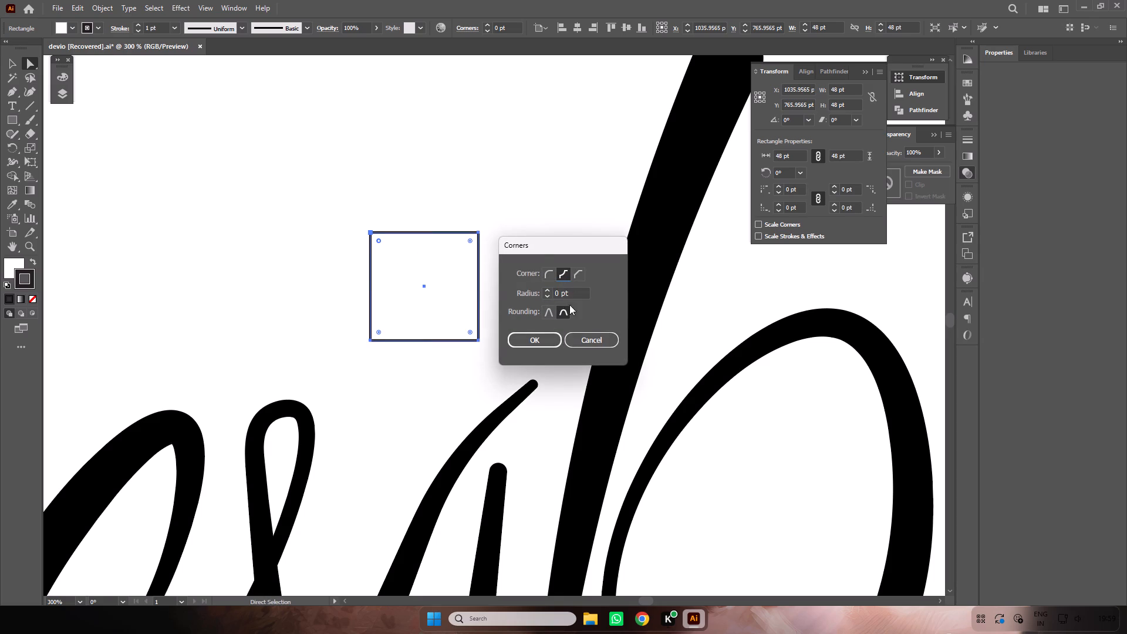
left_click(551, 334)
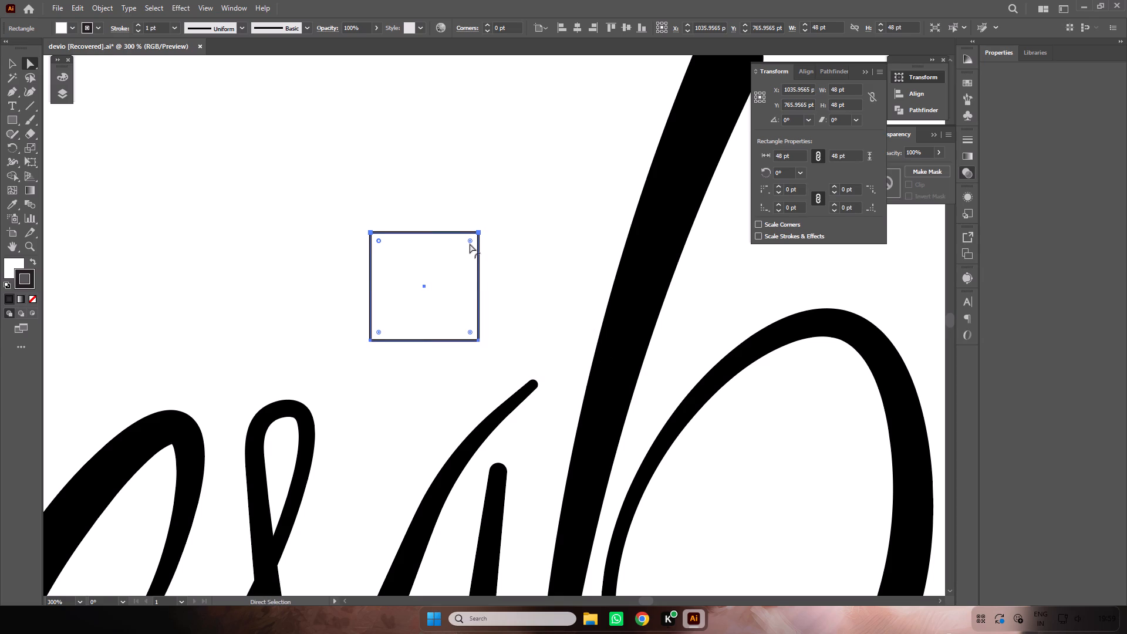
Select all four corners of the square, round them to about 7.96 pt, and give them the inverted round style.
left_click(470, 244, "shift")
left_click(471, 331, "shift")
double_click(376, 331, "shift")
left_click(564, 276, "shift")
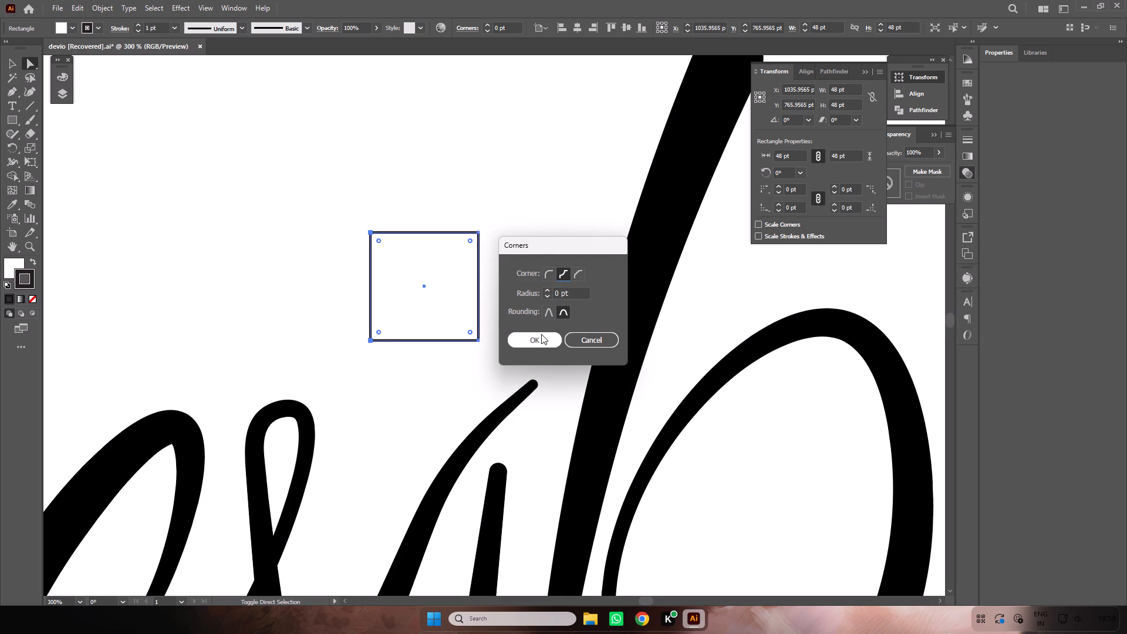
left_click(541, 334)
left_click_drag(470, 241, 461, 251)
double_click(461, 251)
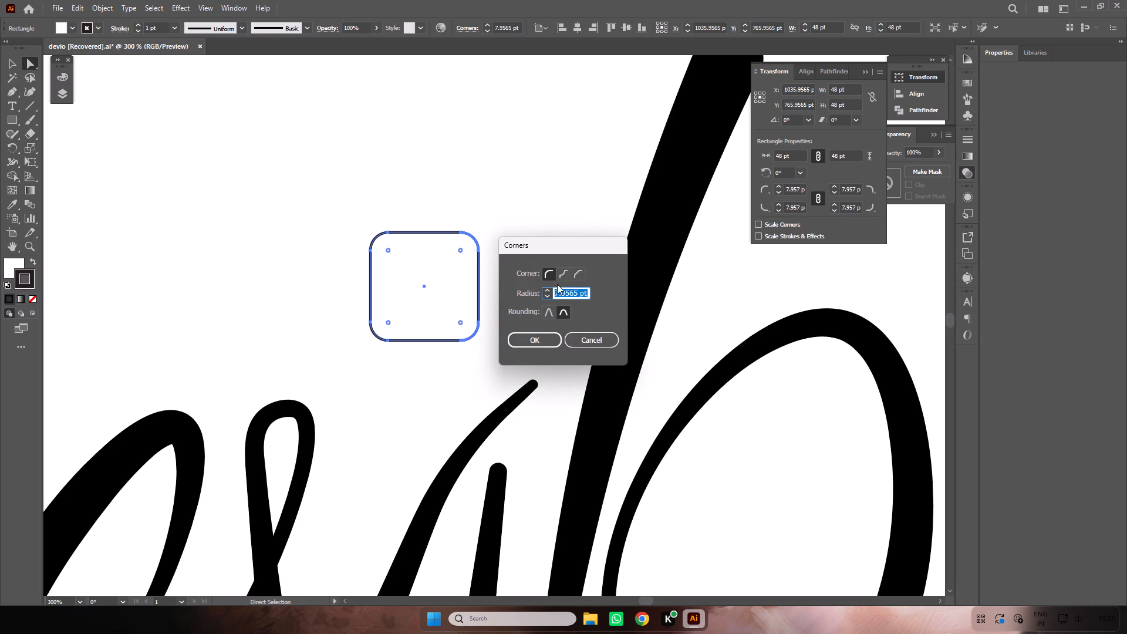
left_click(563, 276)
left_click(546, 341)
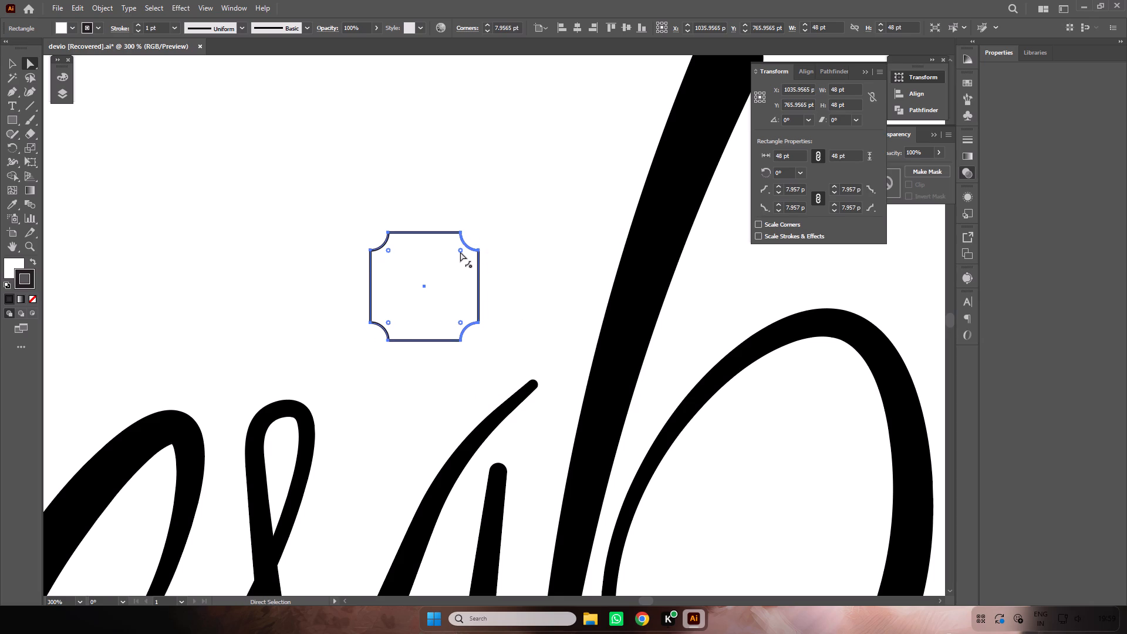
Enlarge the inverted corners to the maximum radius of 24 pt to form a four-pointed star, and deselect it.
left_click_drag(460, 251, 327, 318)
left_click(318, 261, "ctrl")
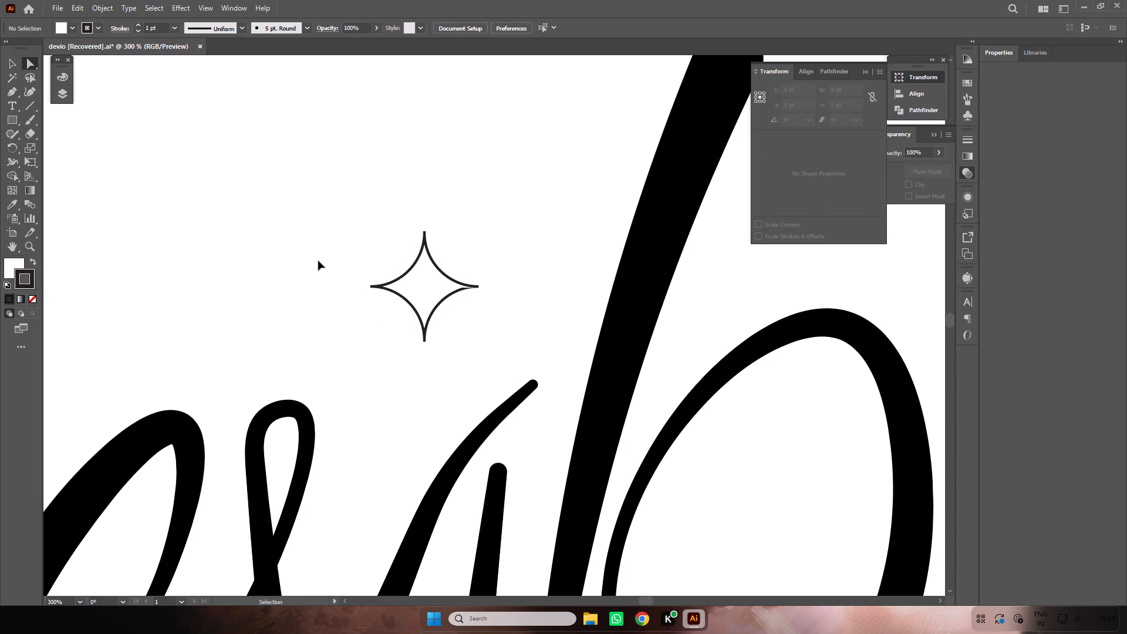
Move the four-pointed star down and to the right, to about X 1051 pt, Y 778 pt.
key("ctrl+equal")
key("ctrl+equal")
key("ctrl+equal")
key("ctrl+equal")
key("ctrl+equal")
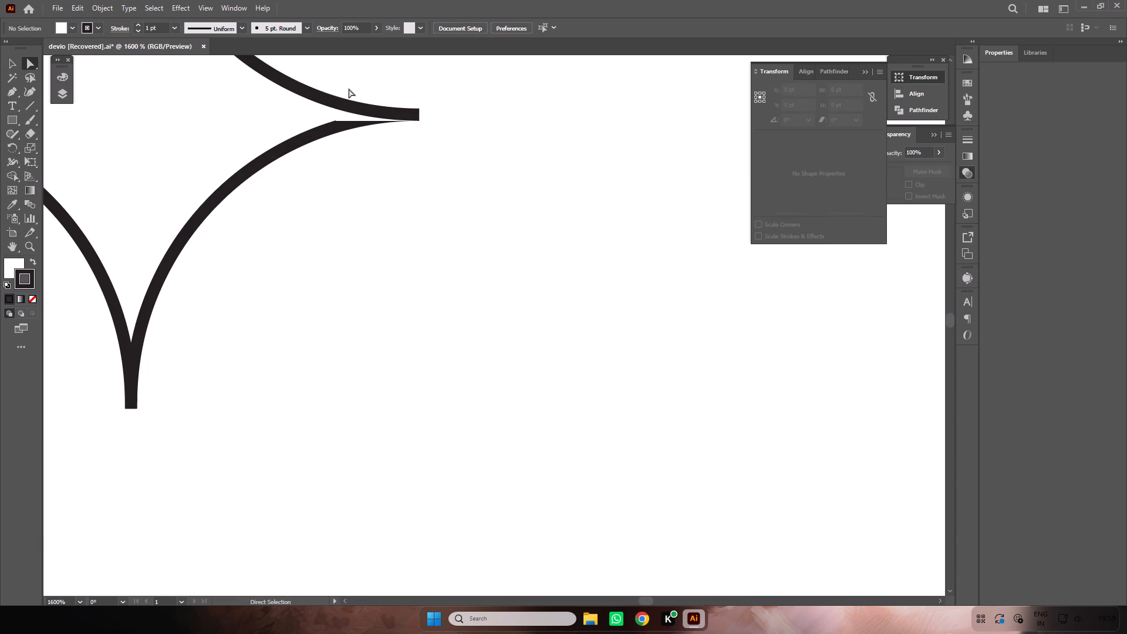
key("v")
left_click_drag(422, 82, 365, 116)
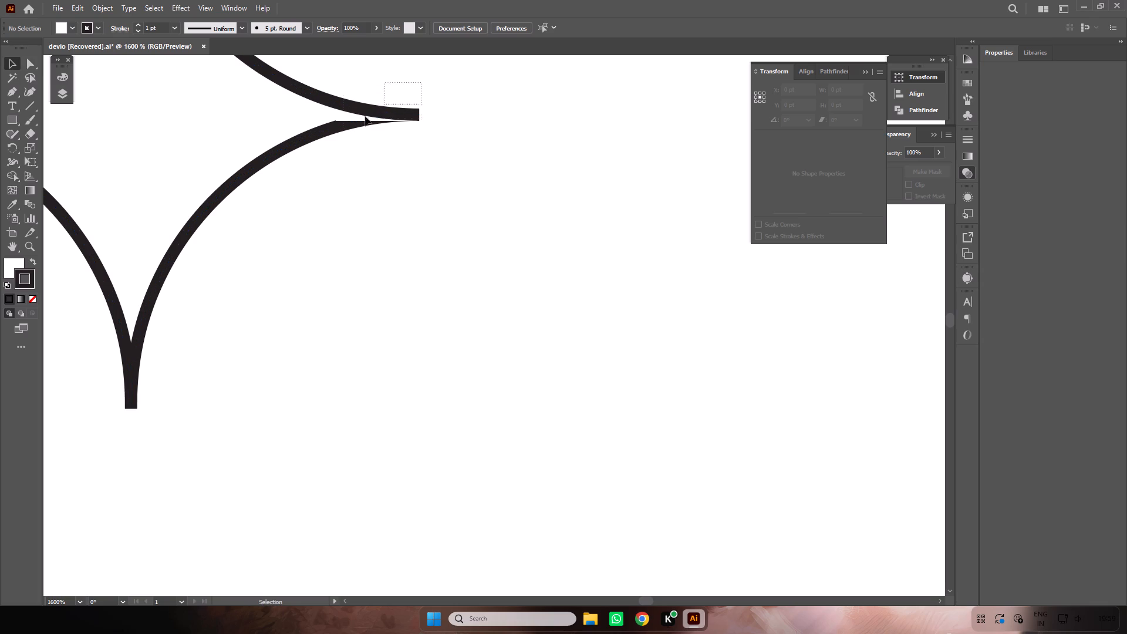
left_click_drag(365, 116, 284, 177)
left_click(308, 143)
left_click_drag(305, 134, 356, 153)
left_click_drag(343, 166, 339, 154)
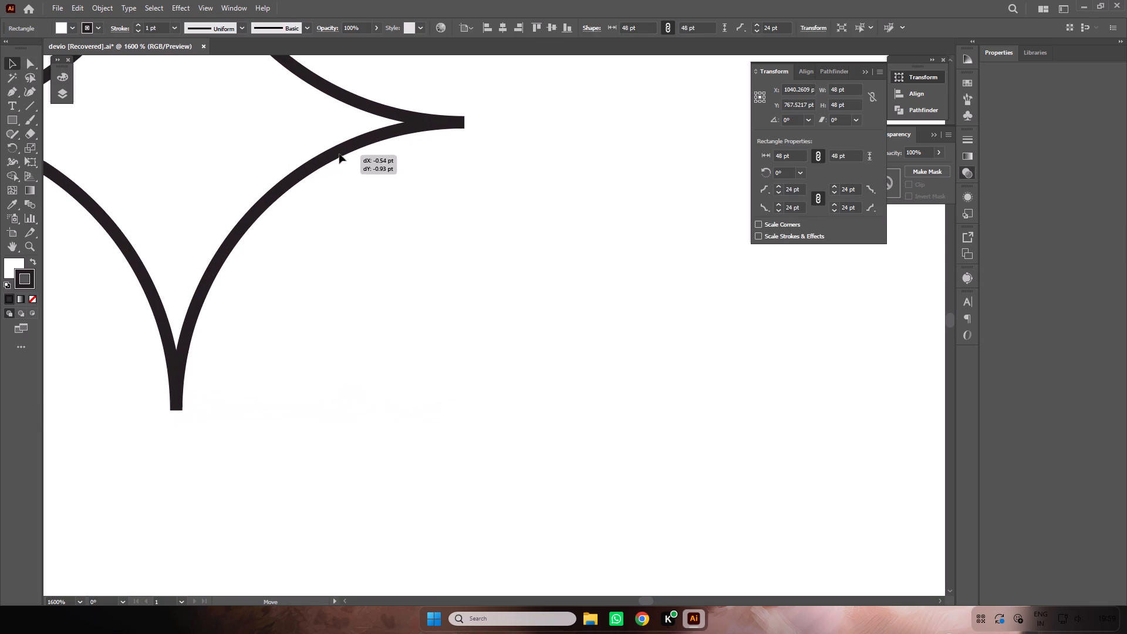
left_click_drag(339, 154, 478, 294)
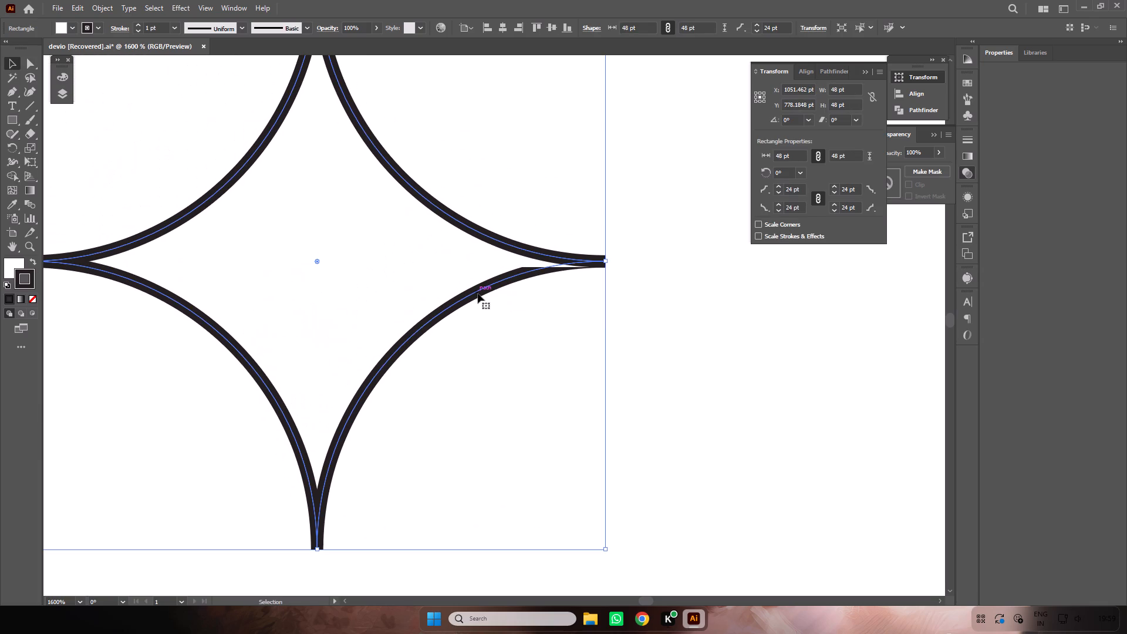
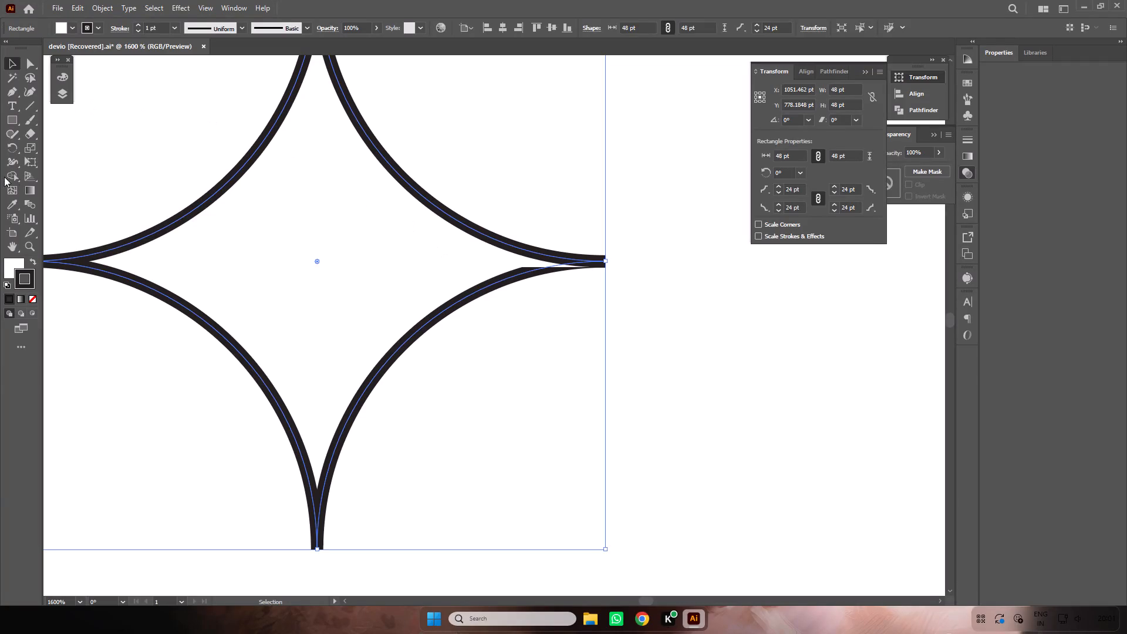
Merge the star into a plain path with Shape Builder and move it to about X 1060 pt, Y 783 pt.
left_click(16, 177)
left_click(362, 251)
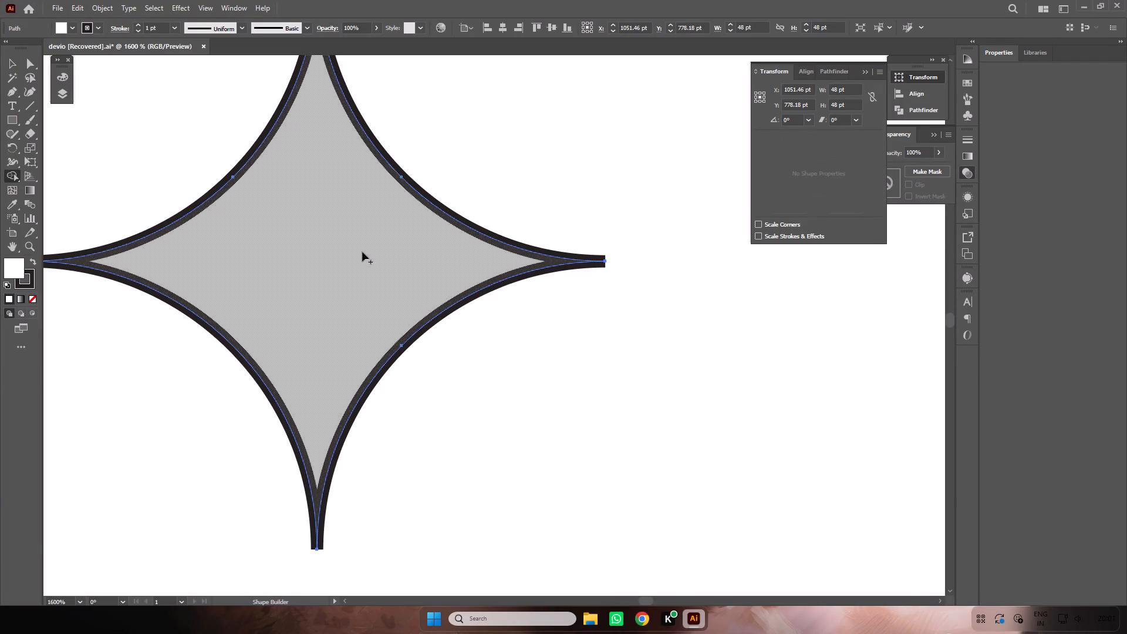
key("v")
left_click_drag(505, 277, 605, 342)
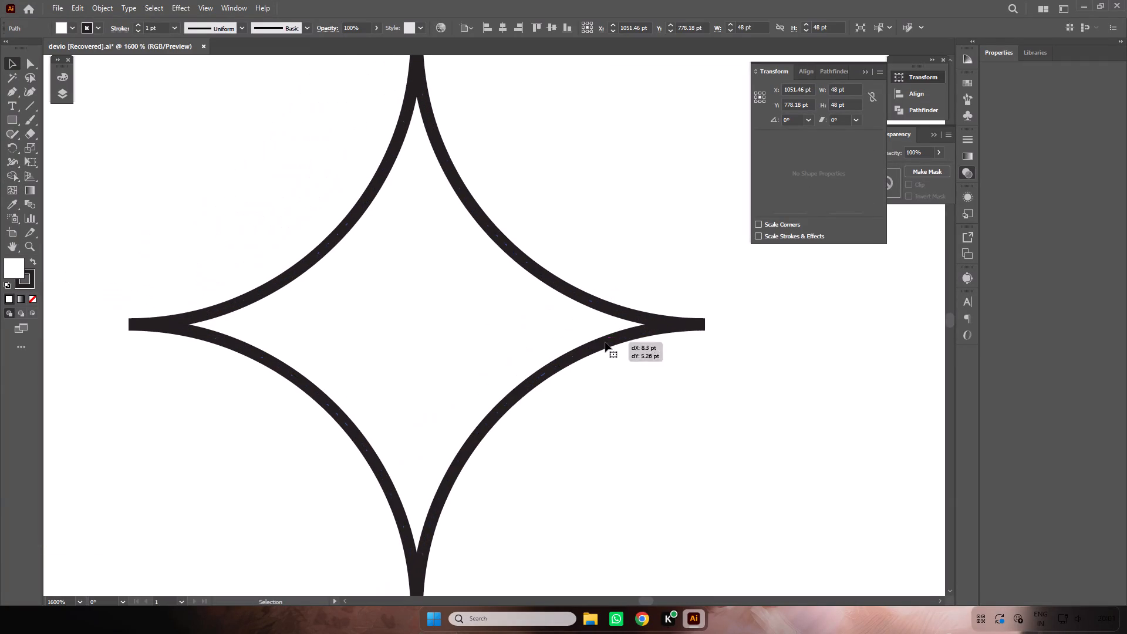
Swap the star's fill and stroke colours so it is filled dark, and set its stroke to none.
left_click(35, 263)
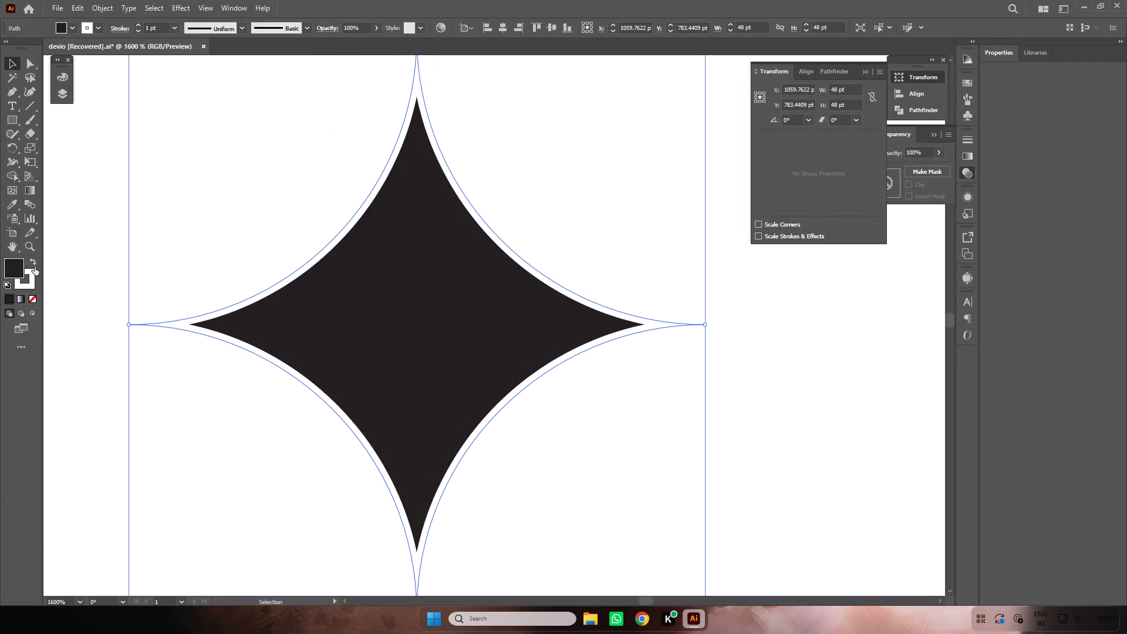
left_click(30, 275)
left_click(32, 305)
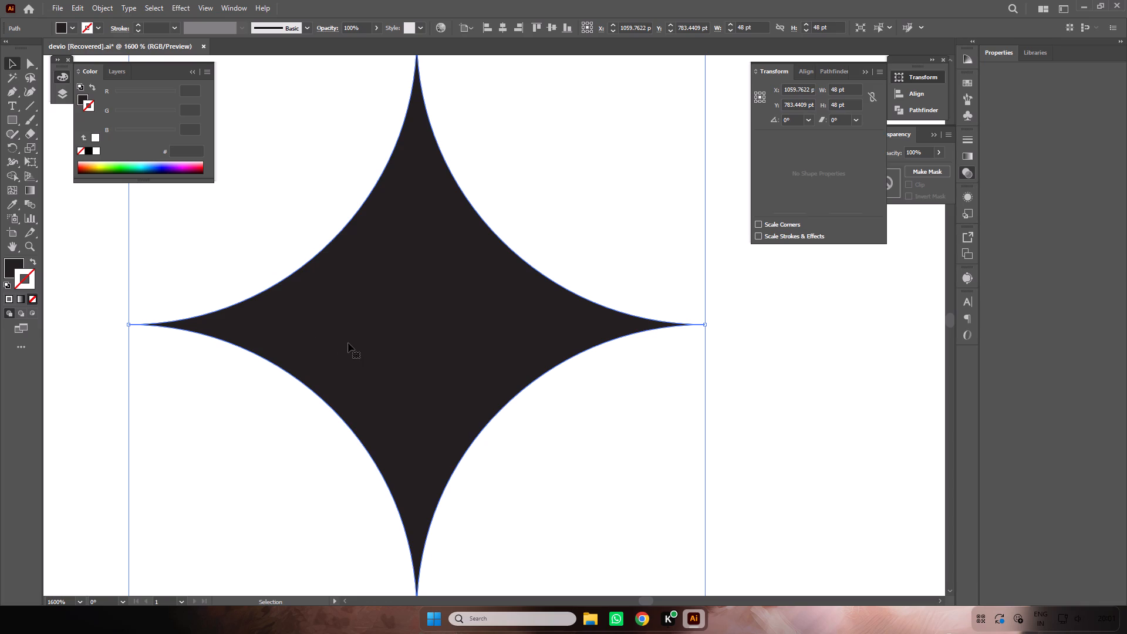
Draw a square of about 44.4 pt outward from the star's centre, leaving only the star's four tips outside it.
left_click(18, 122)
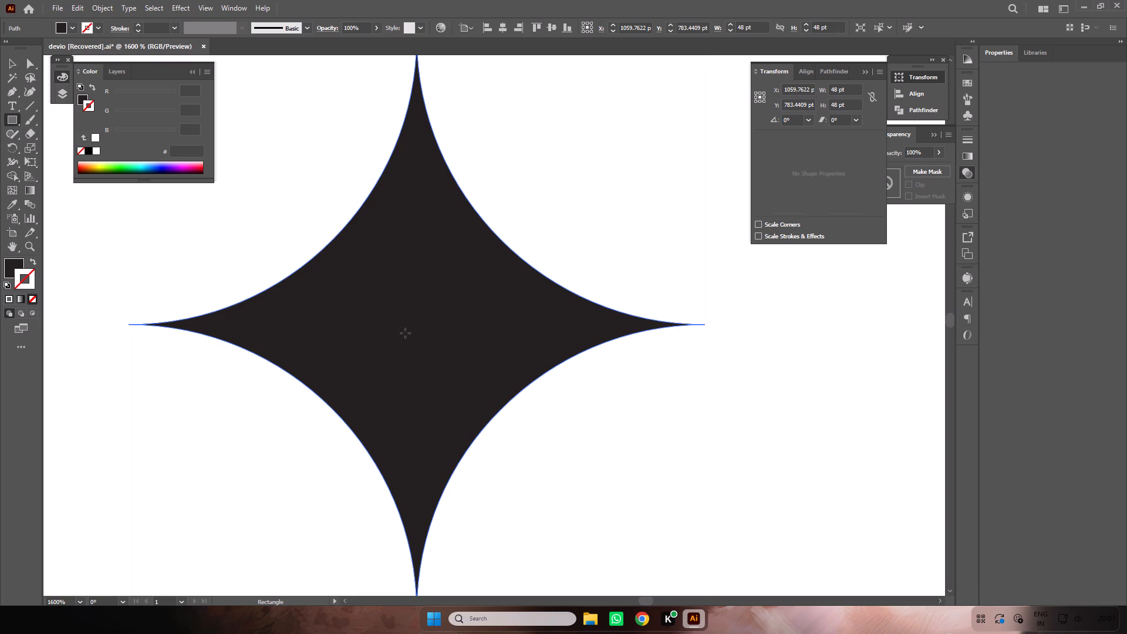
left_click_drag(417, 325, 565, 448)
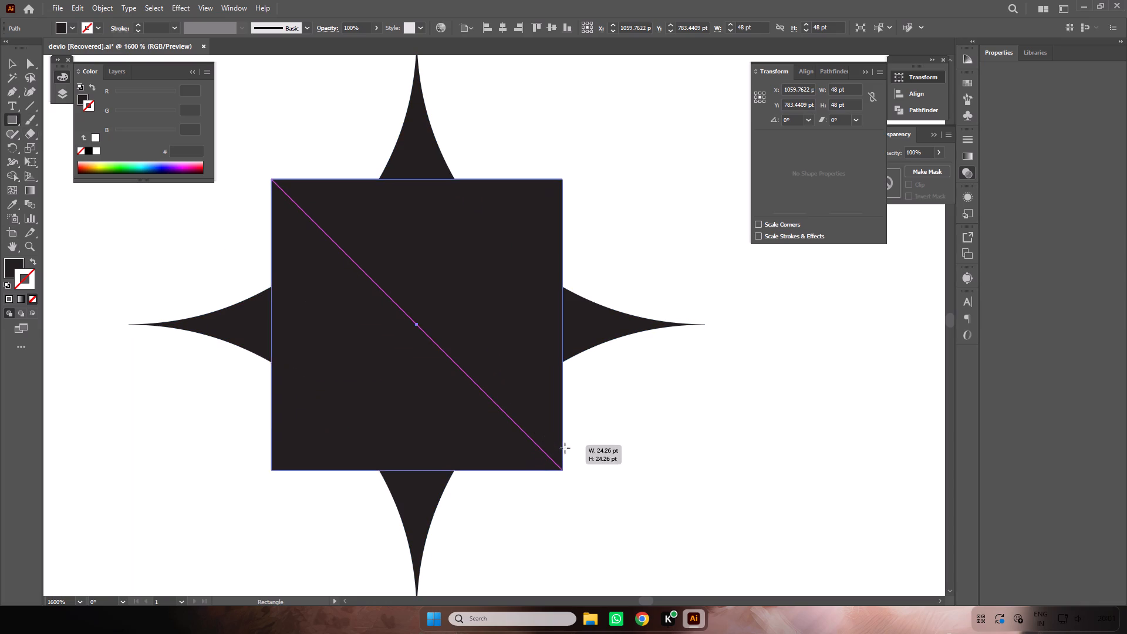
left_click_drag(565, 448, 663, 591)
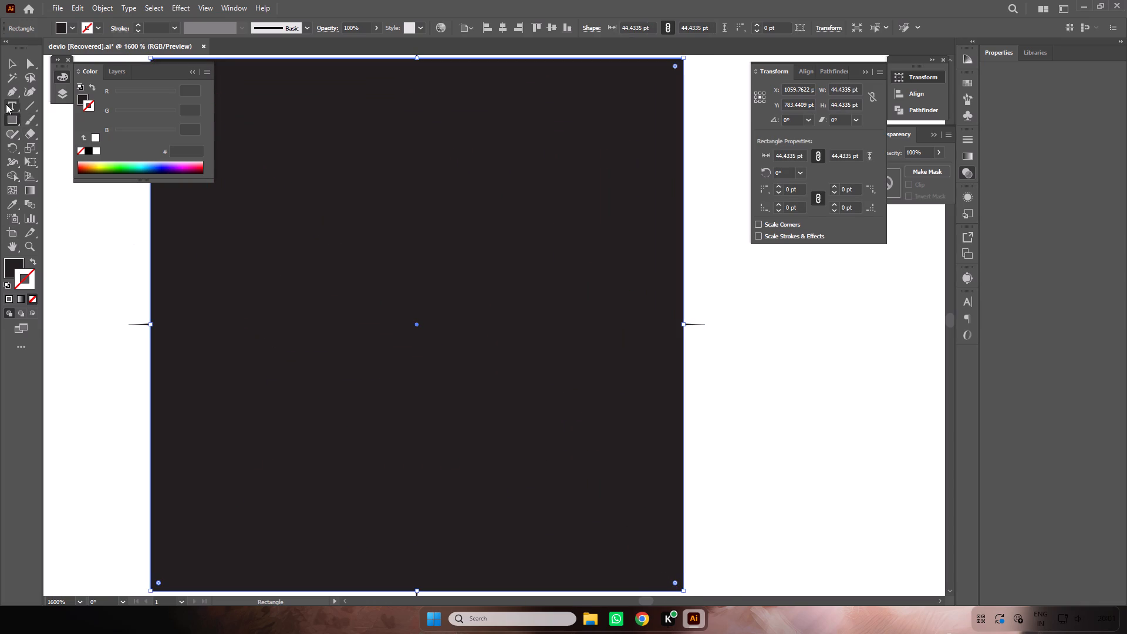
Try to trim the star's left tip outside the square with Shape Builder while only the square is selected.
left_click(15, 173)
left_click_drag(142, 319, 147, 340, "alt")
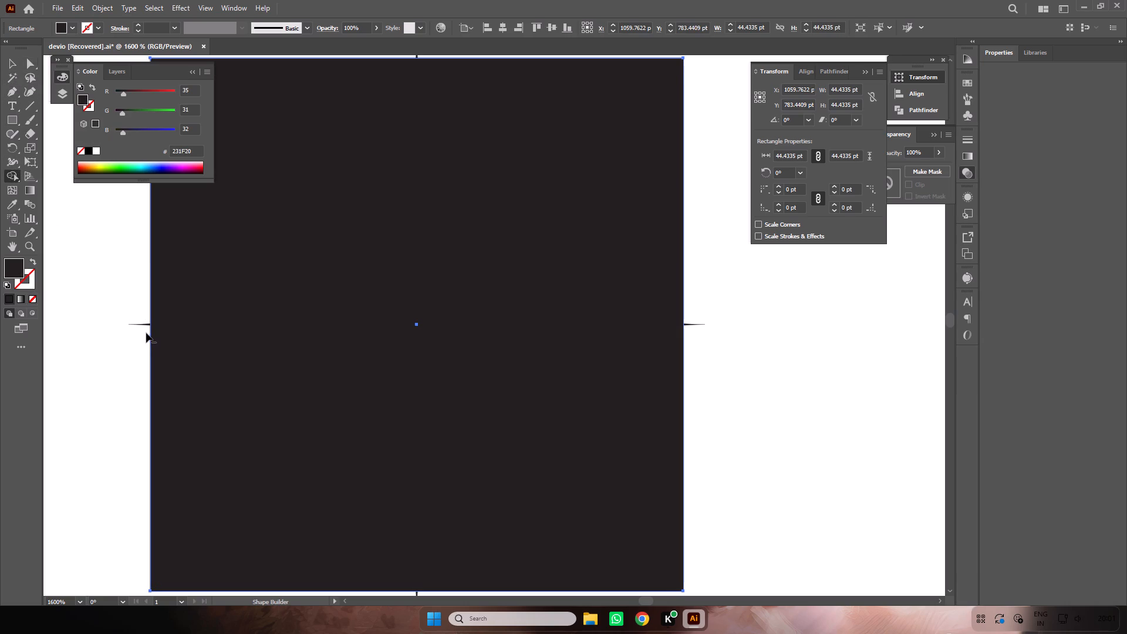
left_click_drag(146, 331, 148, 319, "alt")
Select the star and square together and remove the star's left and right tips outside the square with Shape Builder.
key("v")
left_click_drag(124, 352, 709, 282)
left_click(12, 175)
left_click_drag(139, 315, 143, 328, "alt")
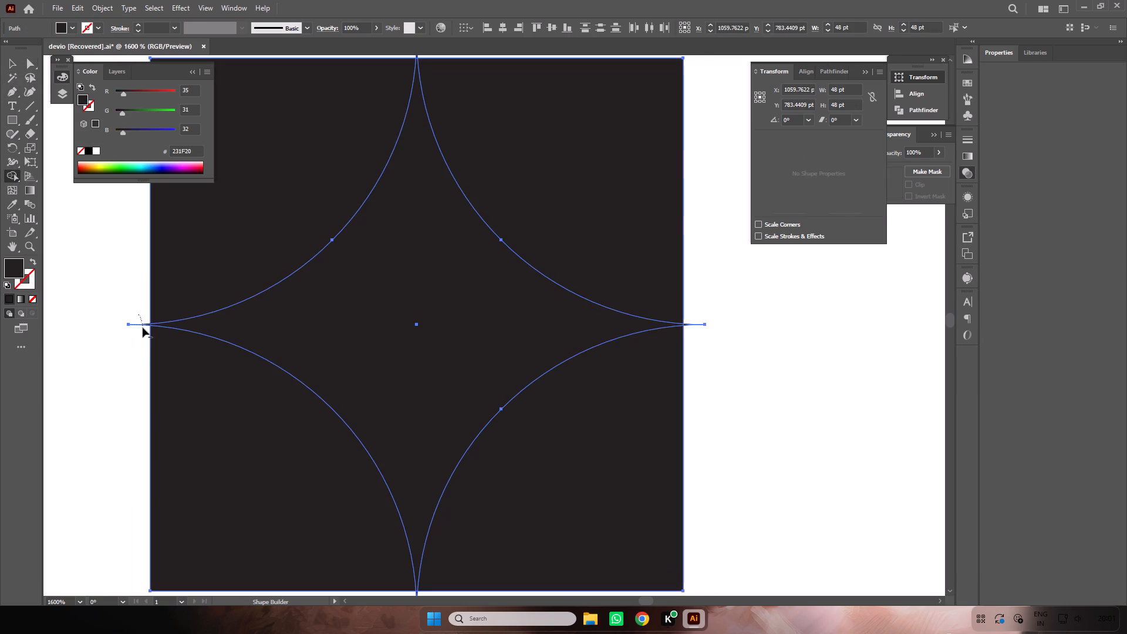
left_click_drag(143, 328, 144, 329, "alt")
left_click_drag(691, 323, 690, 313, "alt")
left_click(690, 313, "alt")
left_click_drag(690, 315, 689, 332, "alt")
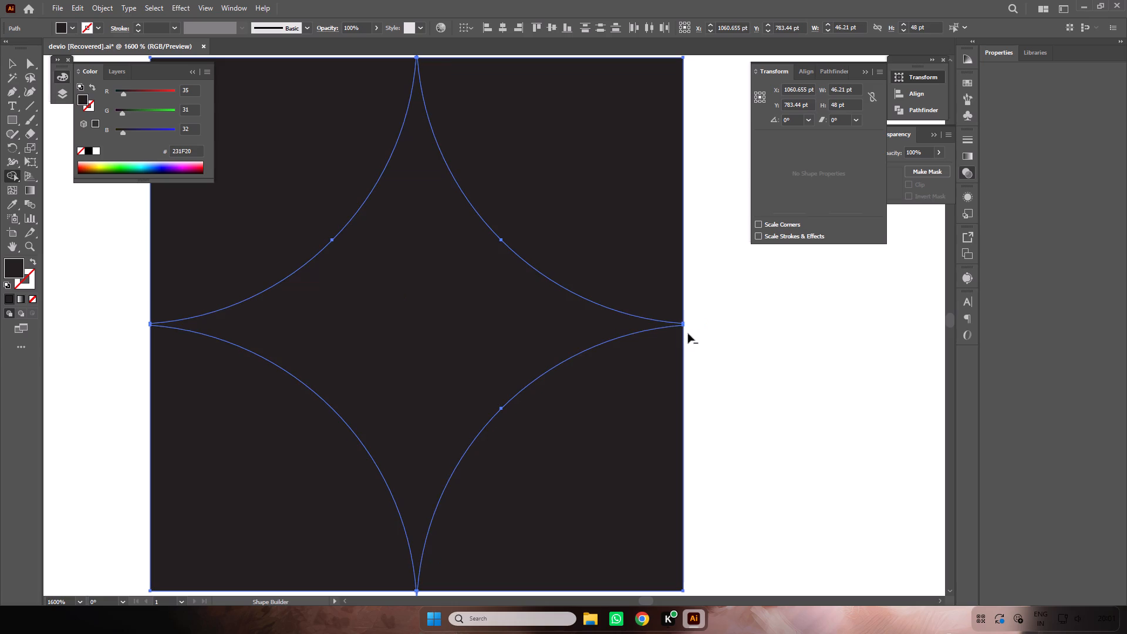
Remove the star's top and bottom tips that extend beyond the square with Shape Builder.
key("space")
key("space")
key("space")
left_click_drag(583, 229, 606, 358)
left_click_drag(436, 180, 442, 179, "alt")
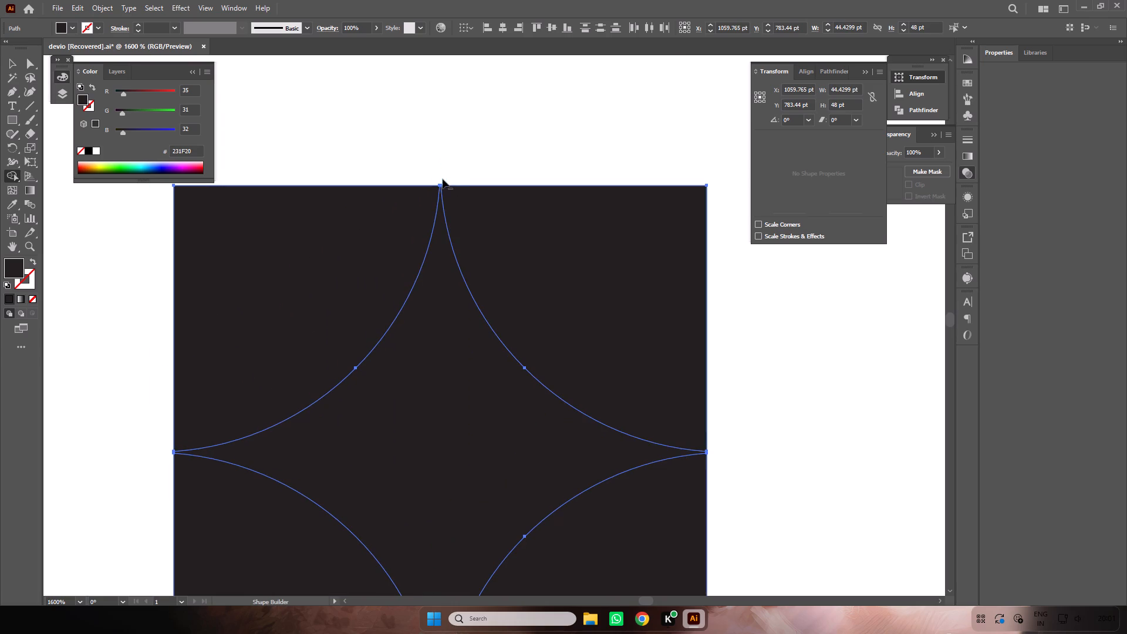
key("space")
key("space")
key("space")
key("space")
key("space")
key("space")
key("space")
key("space")
key("space")
key("space")
left_click_drag(493, 366, 503, 158)
left_click_drag(505, 365, 516, 254)
left_click_drag(476, 416, 453, 409, "alt")
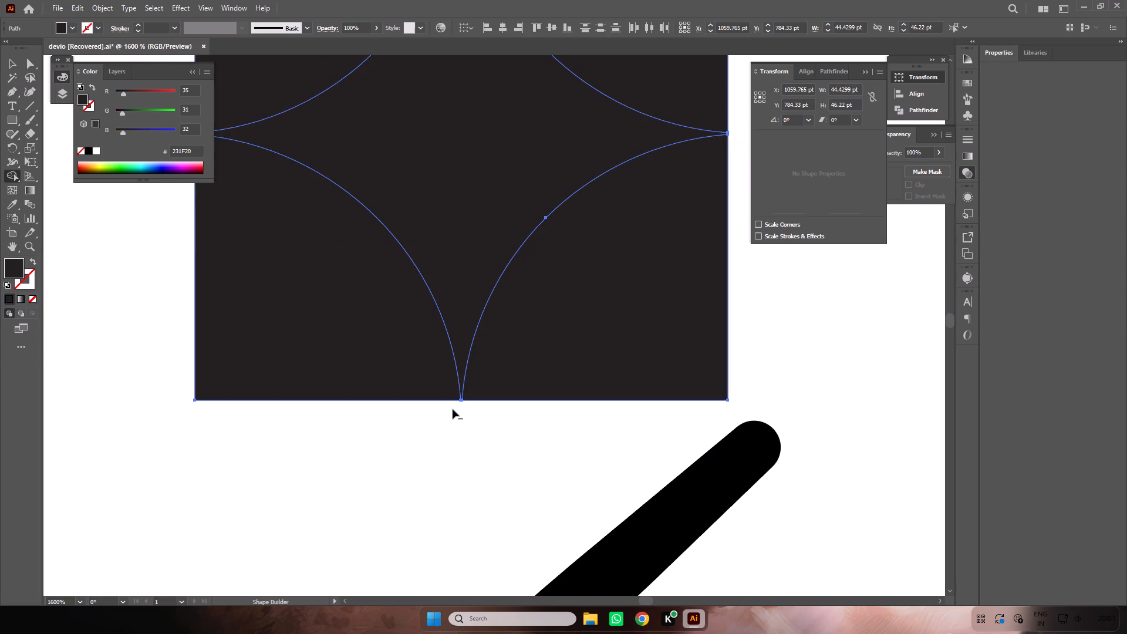
Delete the square used for trimming, keeping the four-pointed star.
key("v")
left_click(559, 387)
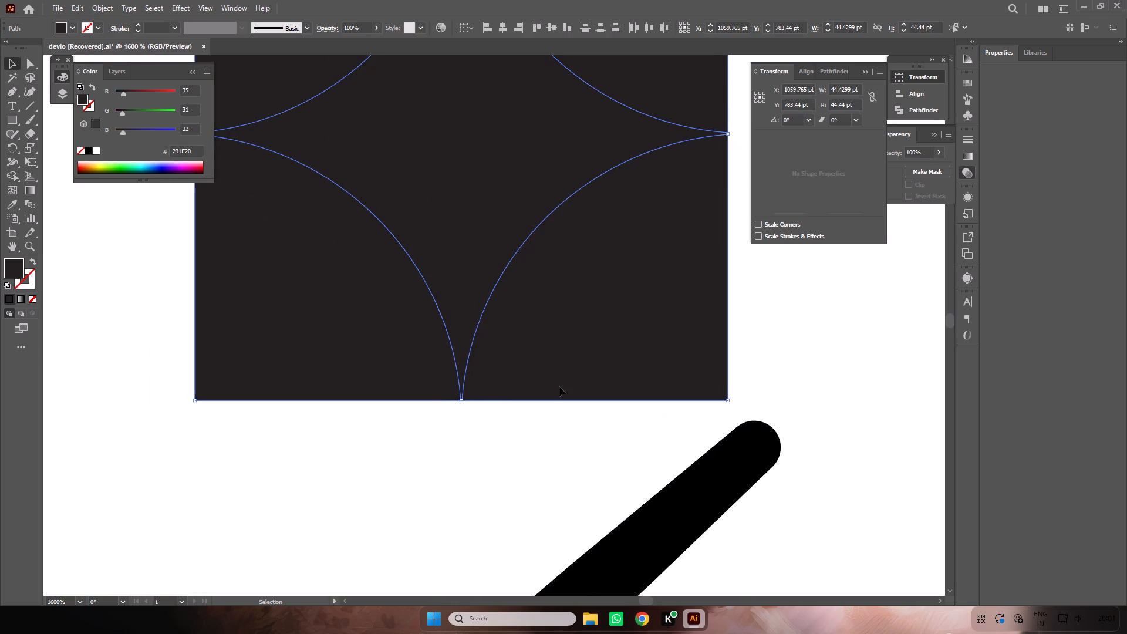
left_click(539, 451)
left_click_drag(548, 417, 554, 367)
key("Delete")
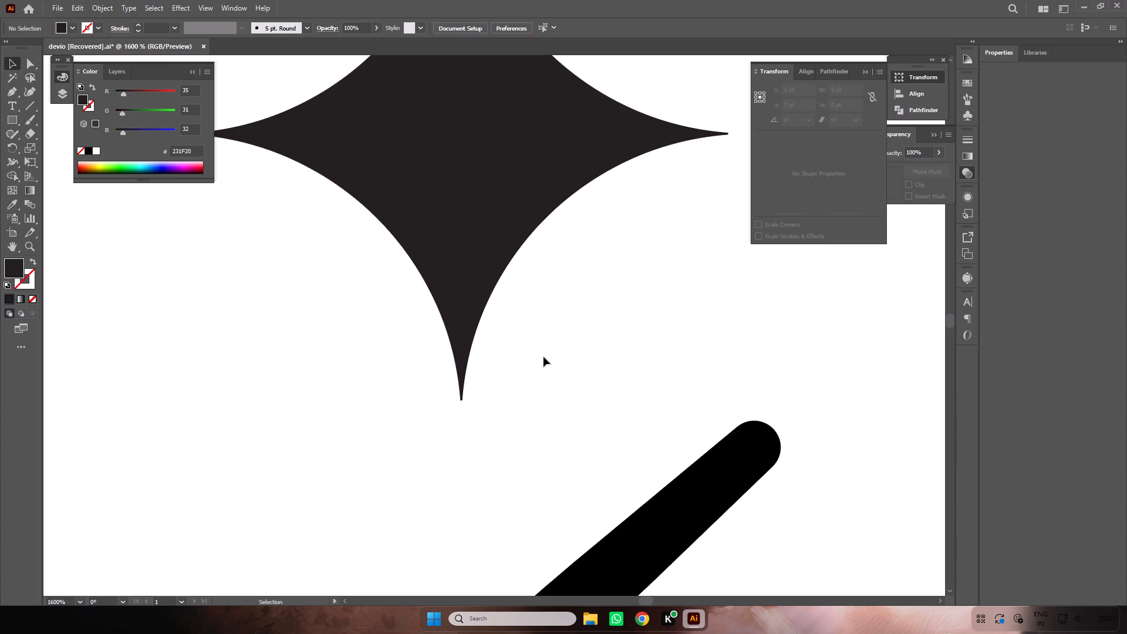
Select the trimmed star for direct editing of its tip anchor points.
left_click(477, 274)
left_click(28, 63)
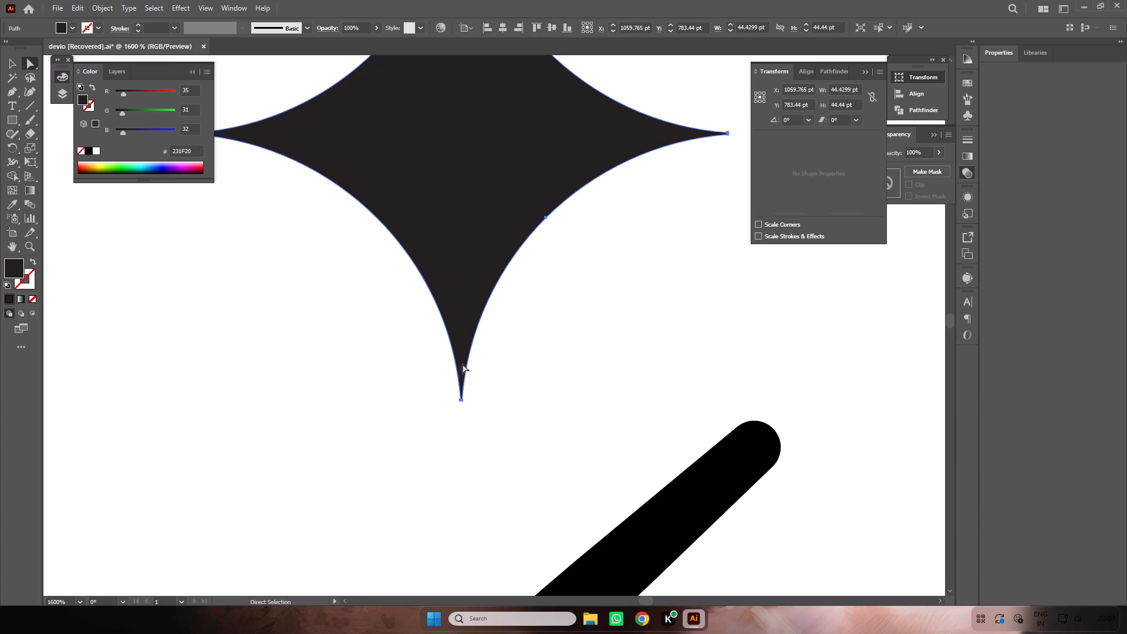
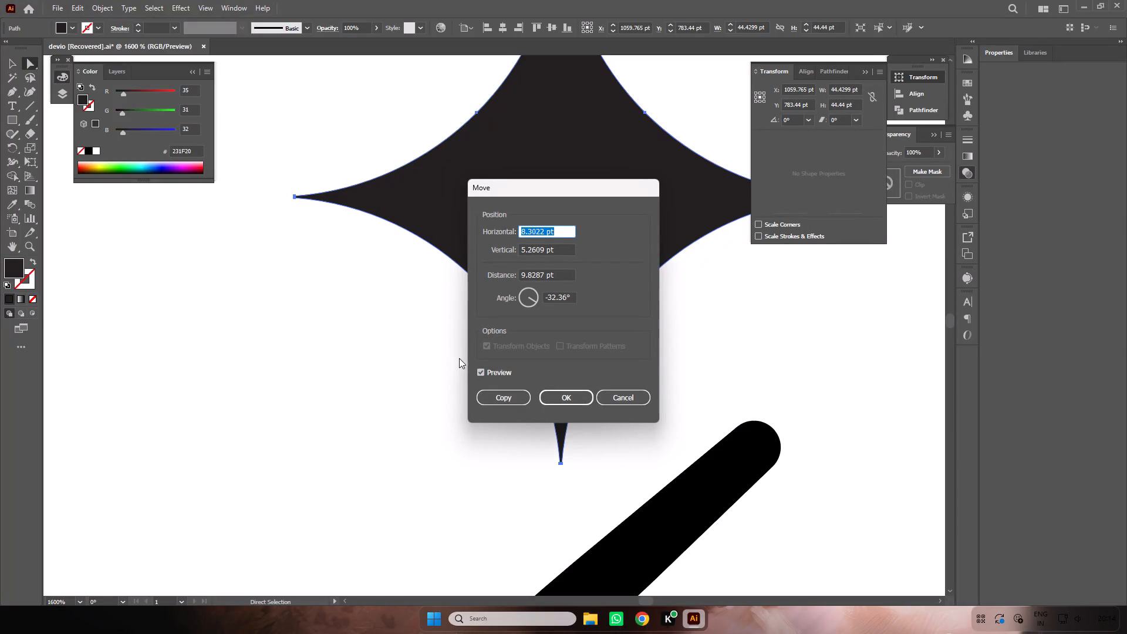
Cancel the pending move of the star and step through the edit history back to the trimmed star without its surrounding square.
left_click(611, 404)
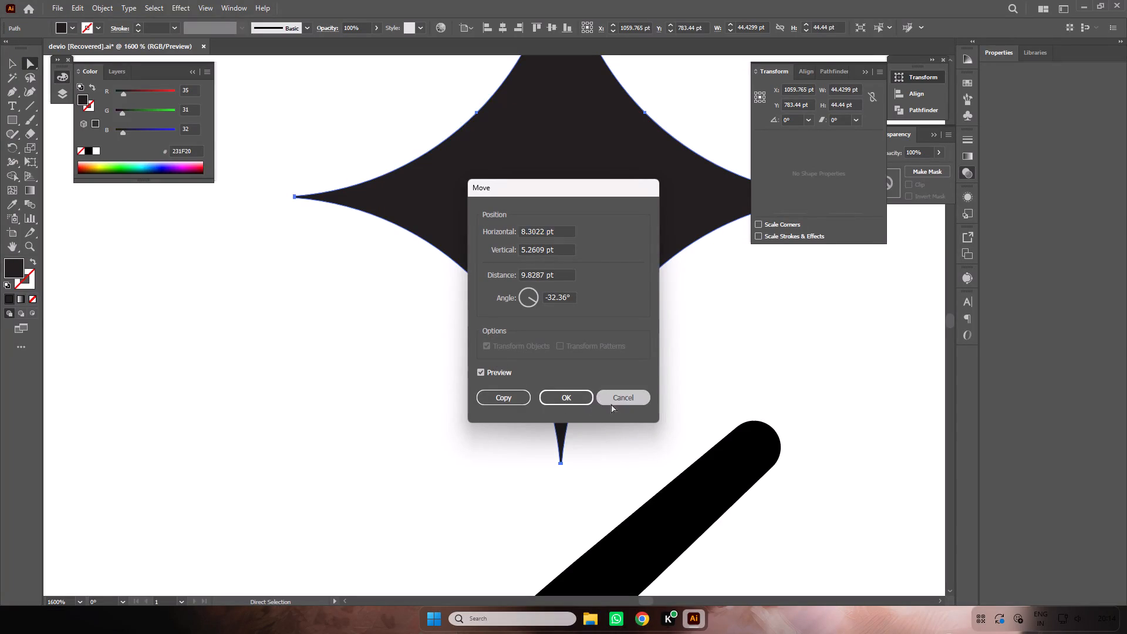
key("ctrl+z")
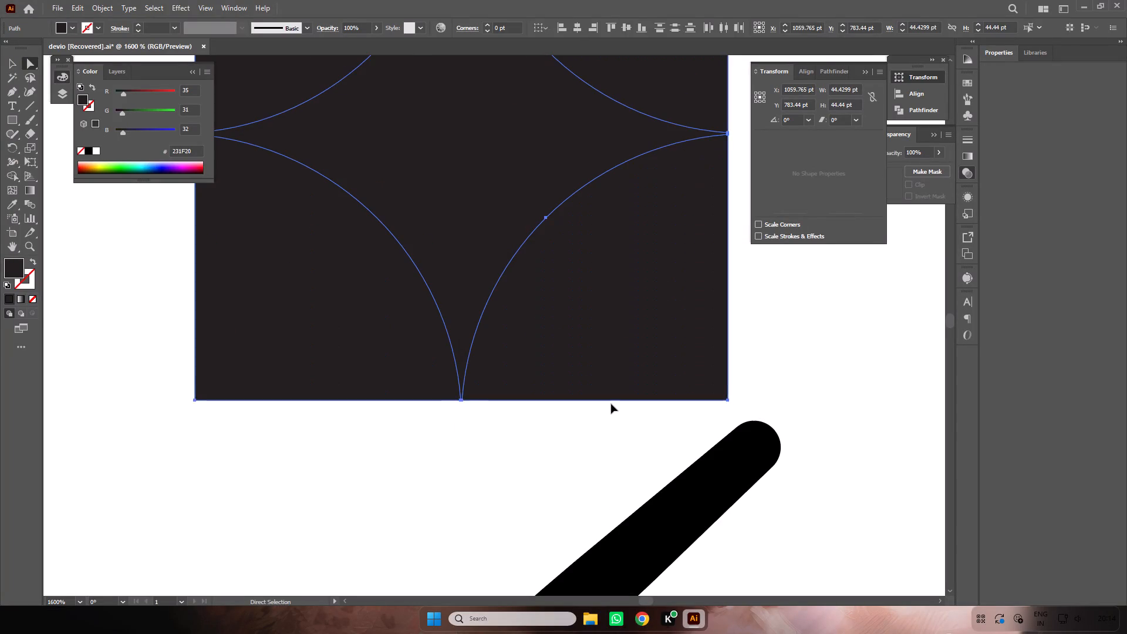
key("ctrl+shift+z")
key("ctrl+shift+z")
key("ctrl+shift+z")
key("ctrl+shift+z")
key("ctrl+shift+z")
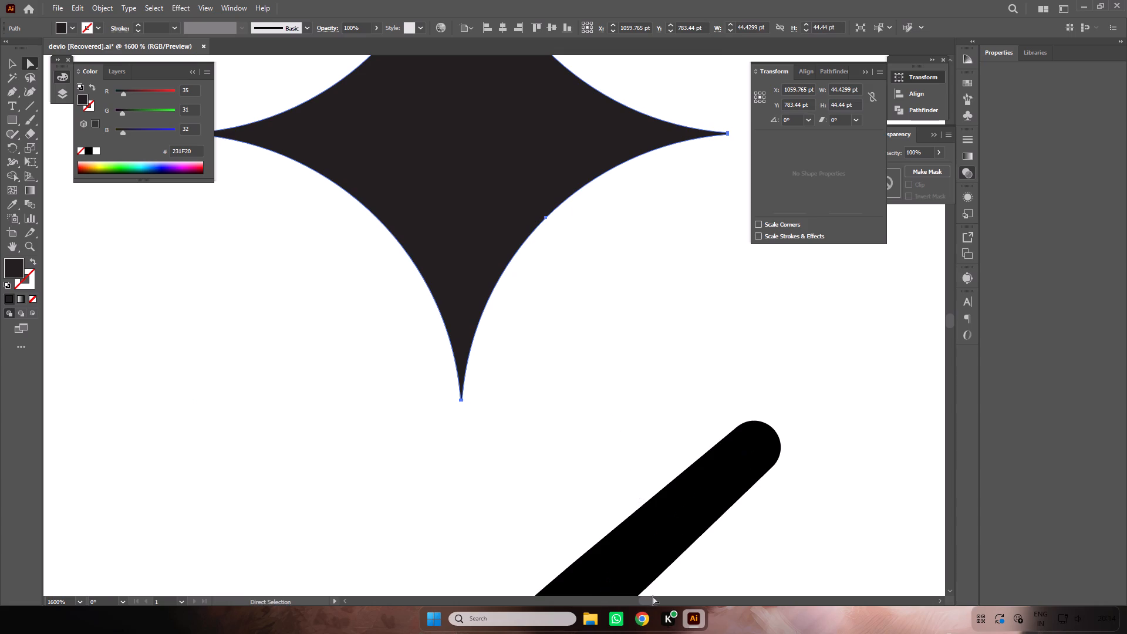
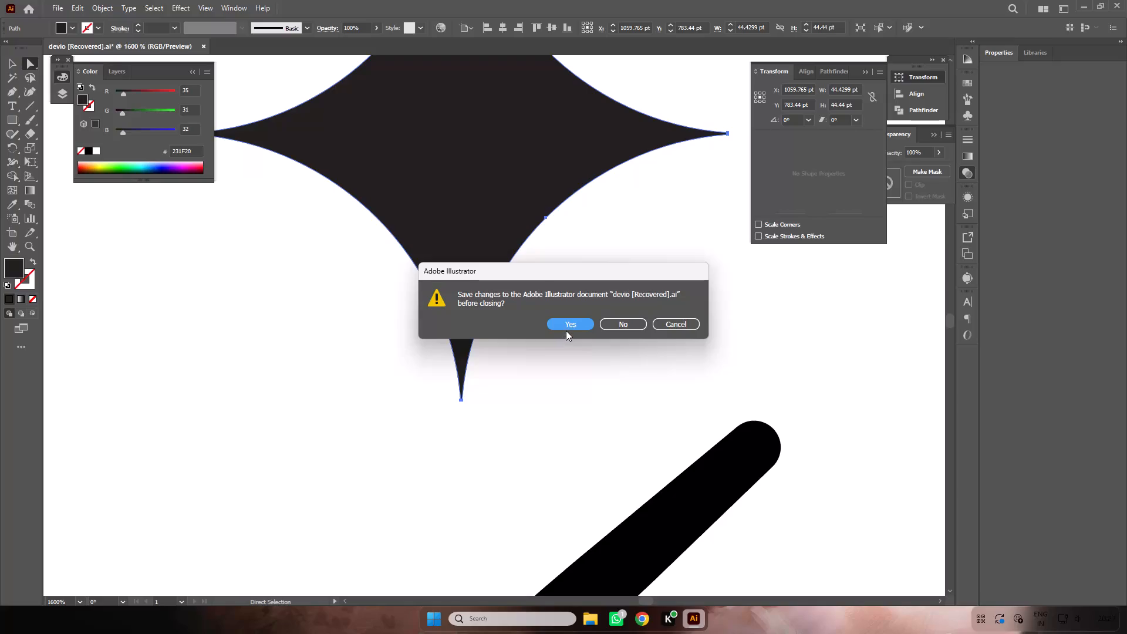
Save the logo's changes before closing, as an Adobe Illustrator file named devio [Recovered] in the Logos PDF folder.
left_click(568, 325)
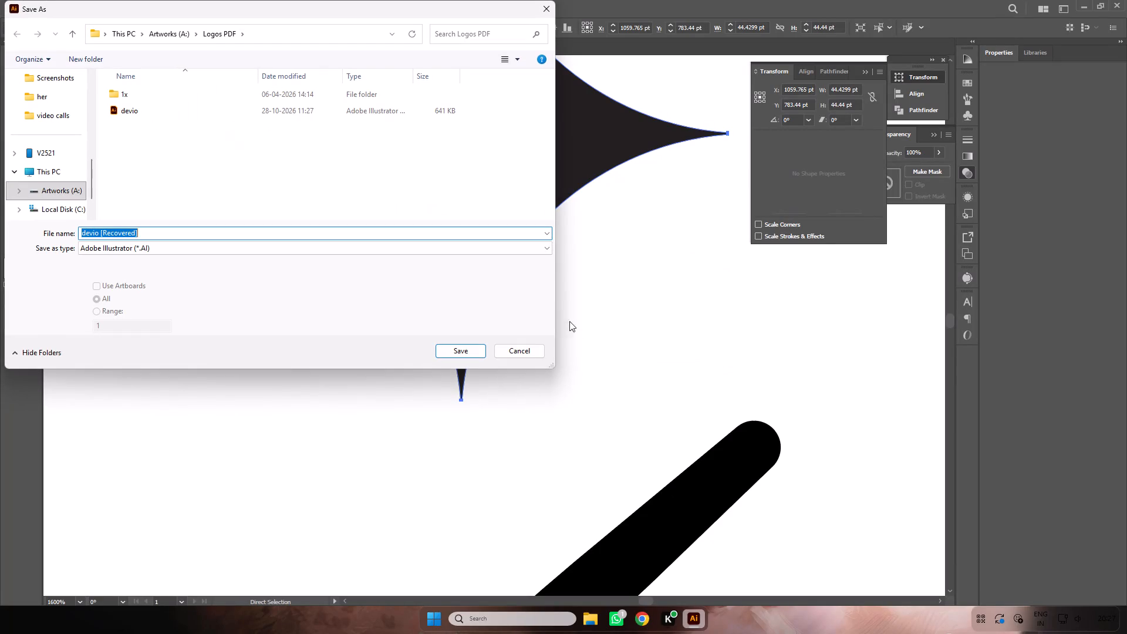
left_click(446, 350)
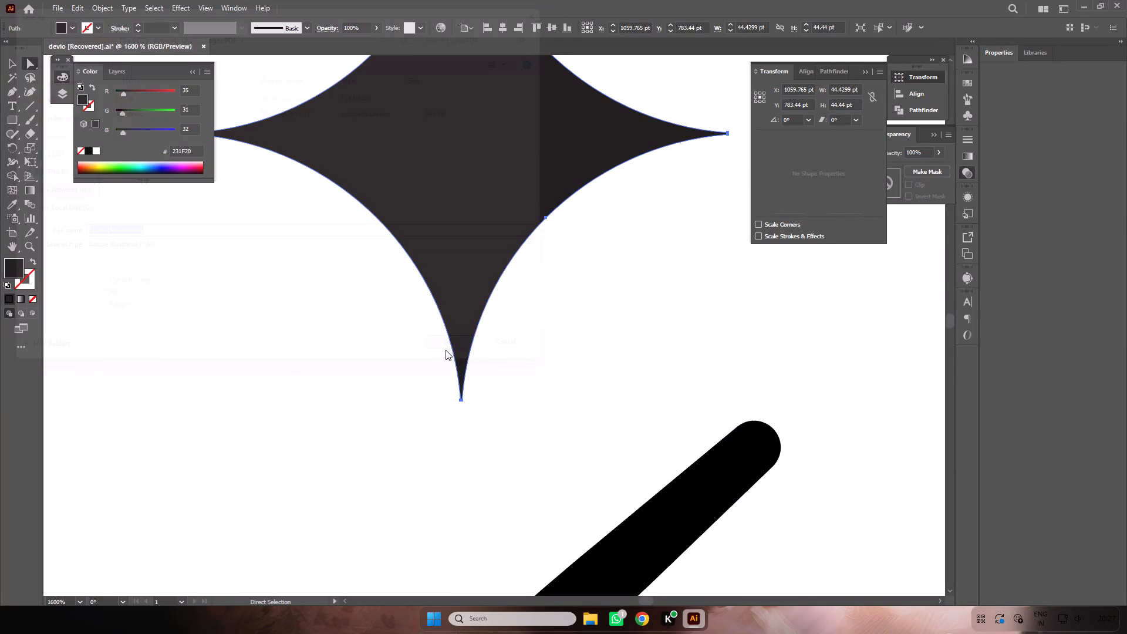
left_click(609, 468)
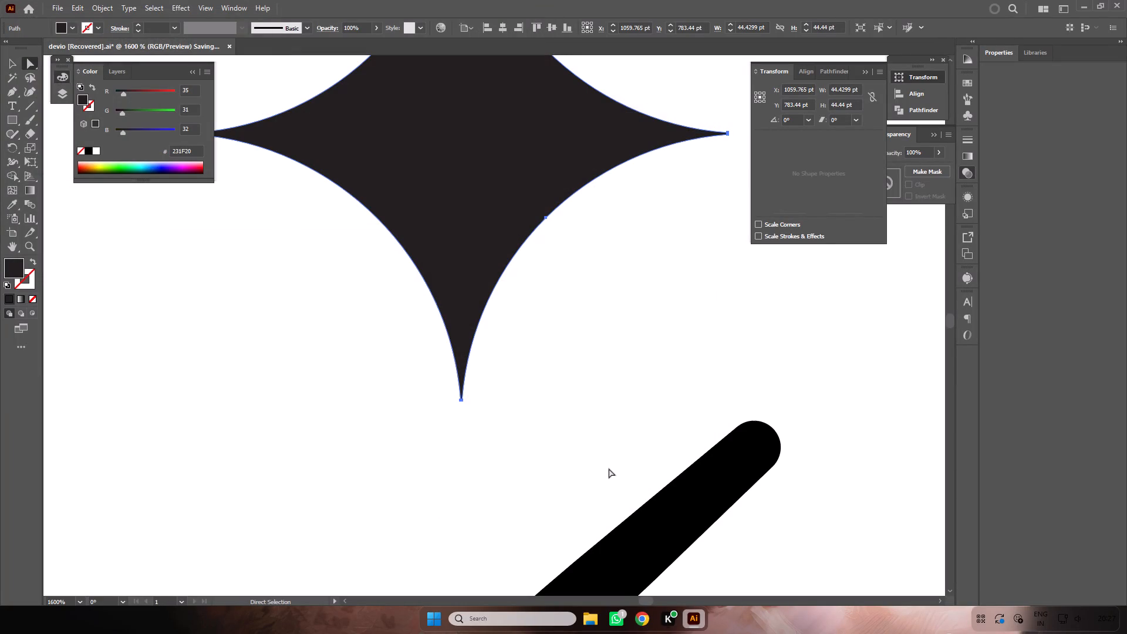